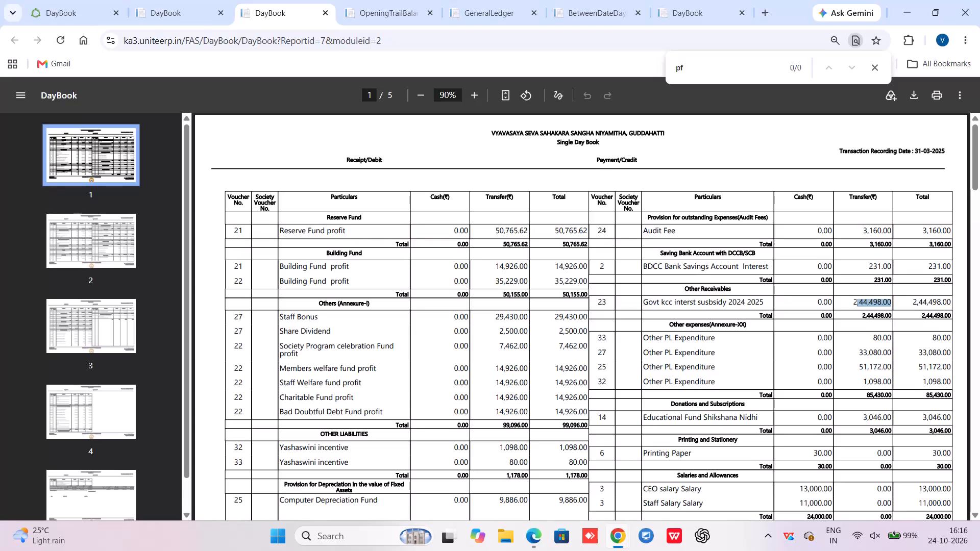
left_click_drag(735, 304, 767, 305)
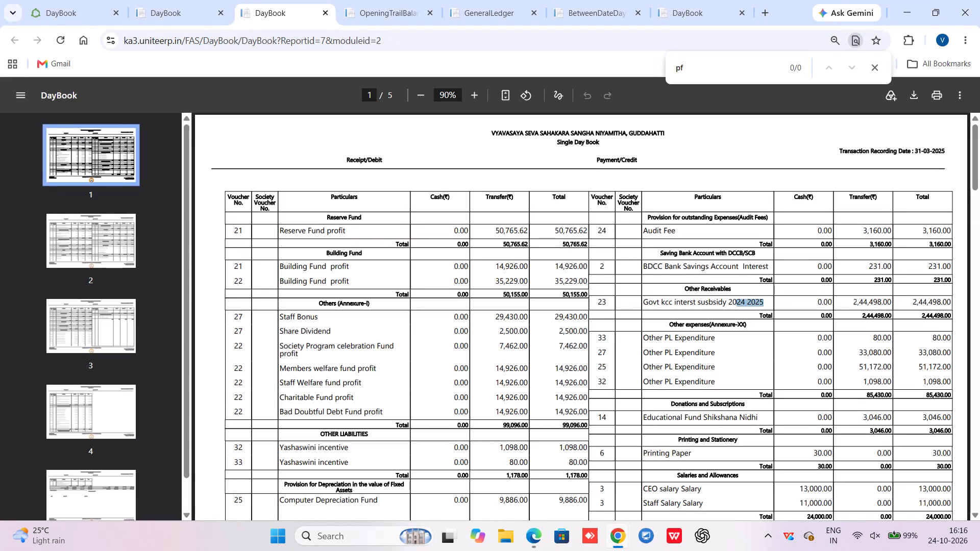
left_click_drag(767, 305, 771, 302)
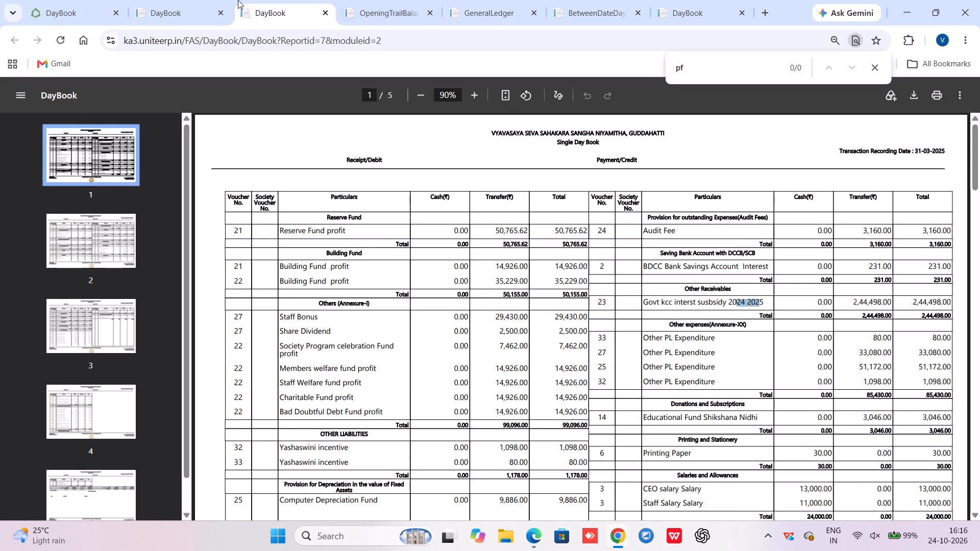
Copy the payment-side ledger text "BDCC Bank Staff PF Staff pf" from the 30-03-2025 day book.
left_click(187, 0)
left_click(674, 239)
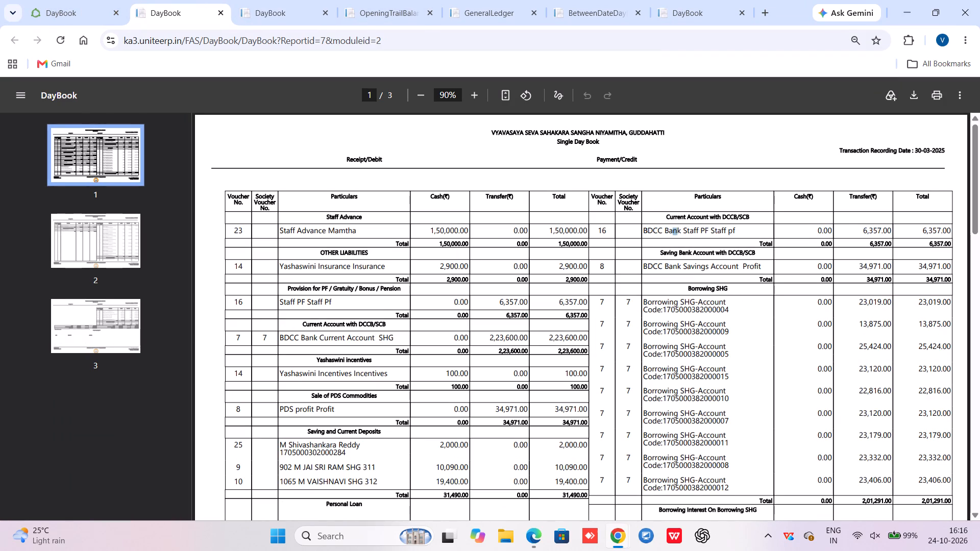
left_click_drag(643, 228, 750, 232)
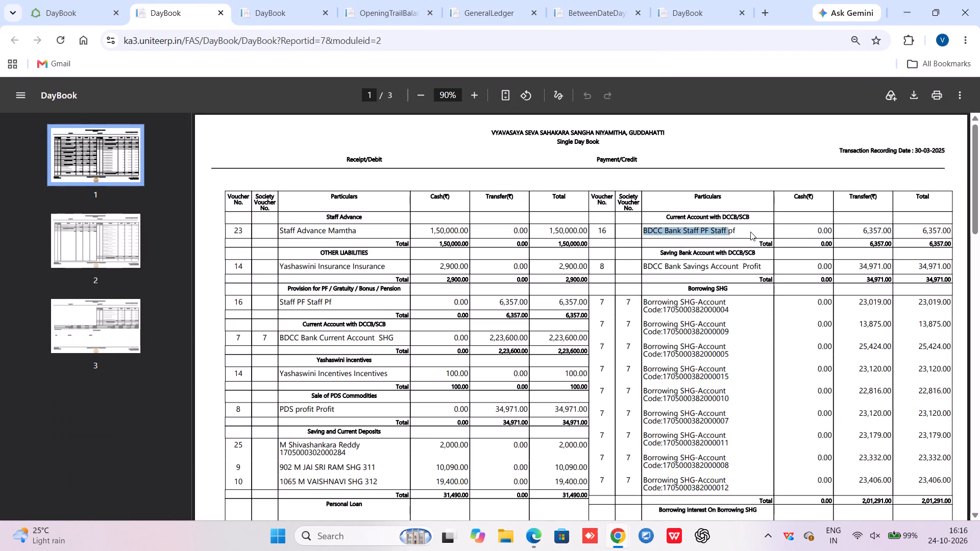
key("ctrl+c")
key("ctrl+c")
key("ctrl+c")
Open a new Other Transfer voucher in the FAS module and accept the day book date 31/03/2026.
left_click(58, 0)
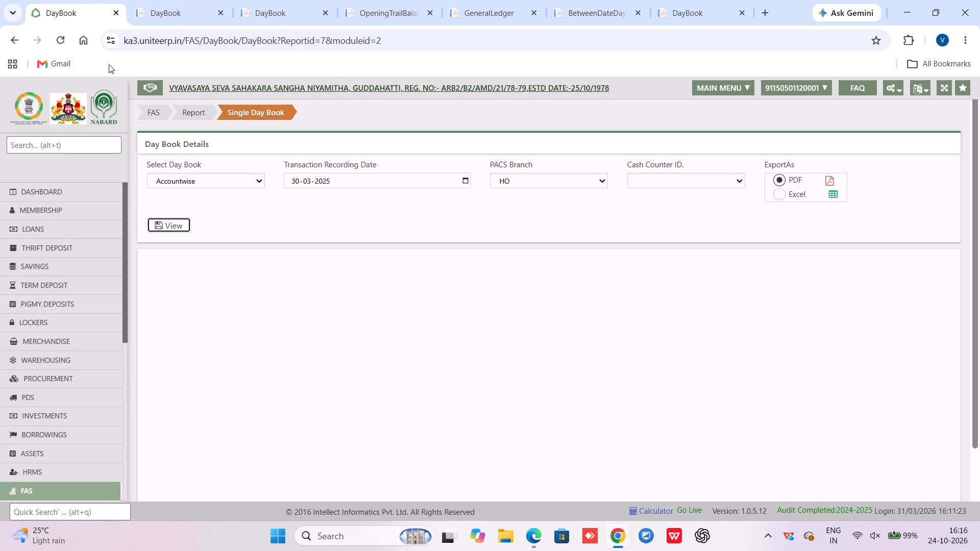
left_click(164, 115)
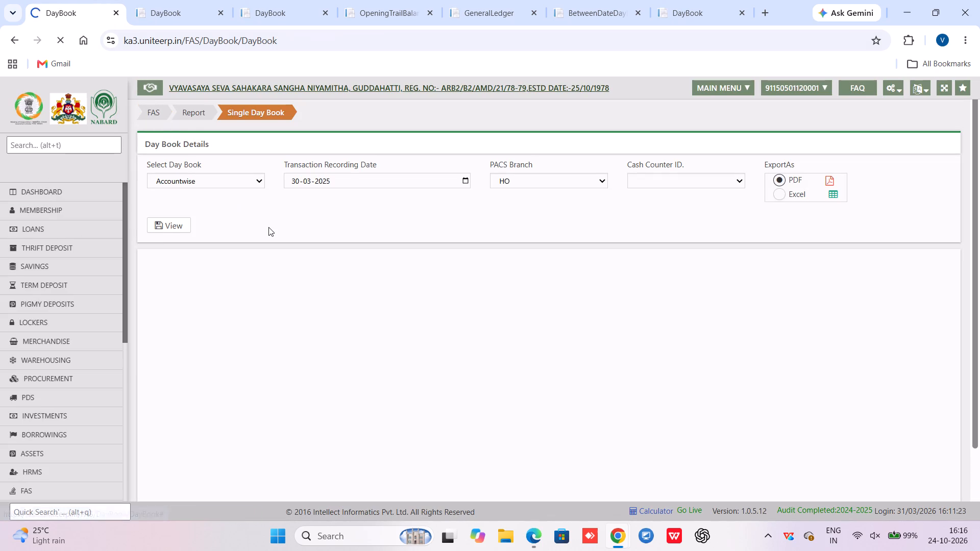
left_click(292, 315)
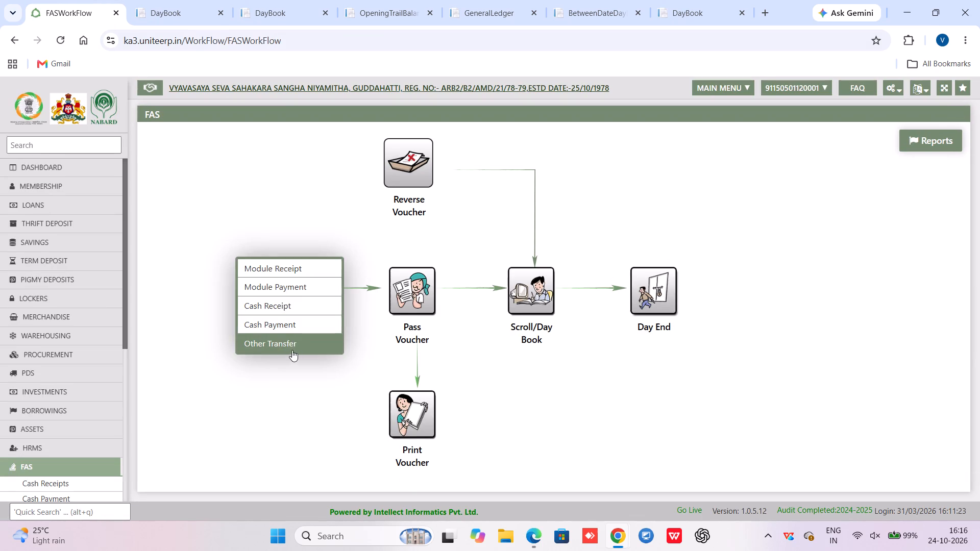
left_click(285, 340)
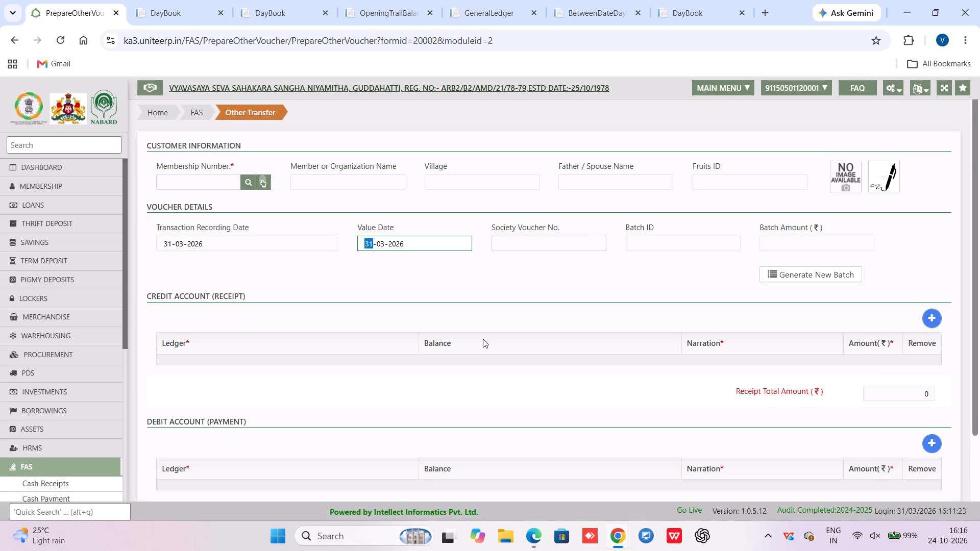
scroll(483, 339, "down", 3)
left_click(928, 362)
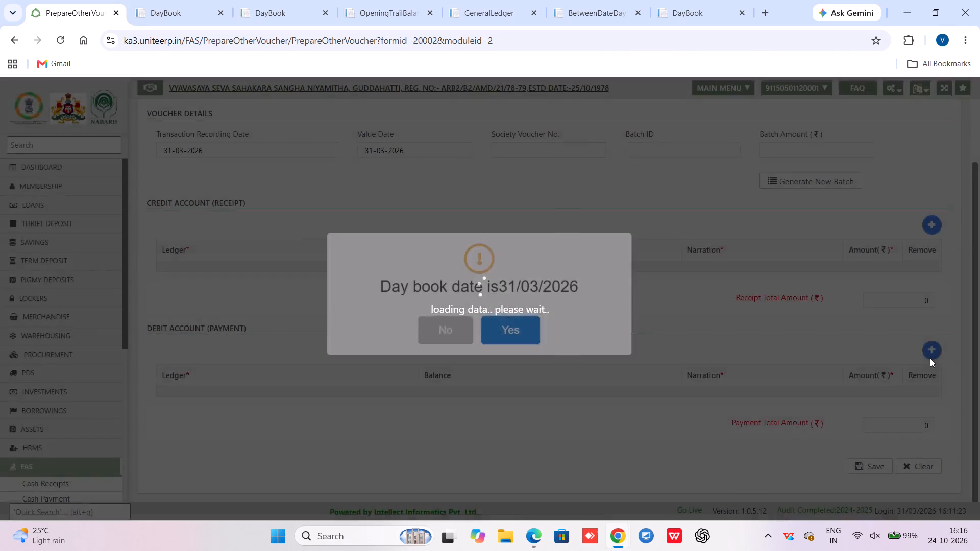
left_click(496, 340)
Add a debit (payment) row using the BDCC Bank Staff PF ledger under Current Account with DCCB/SCB.
left_click(932, 352)
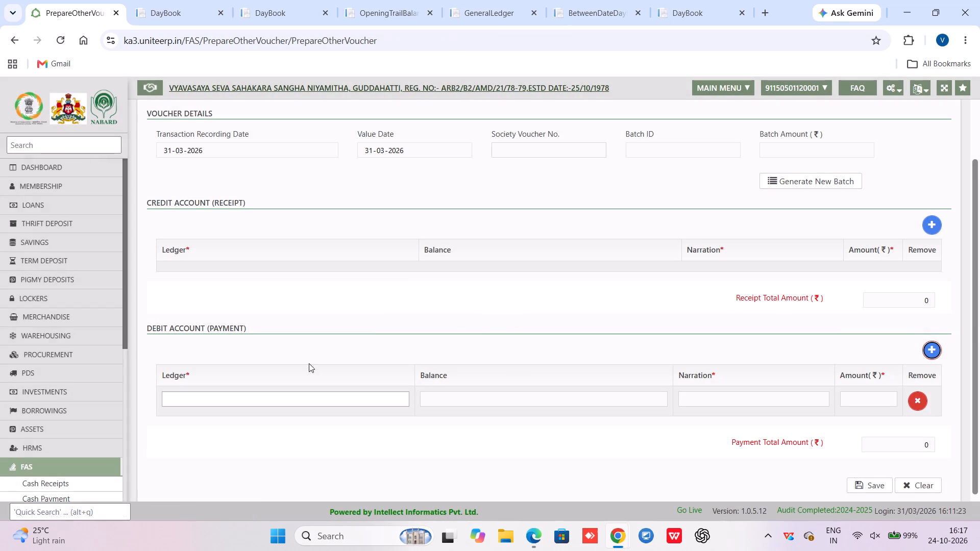
left_click(205, 395)
key("ctrl+v")
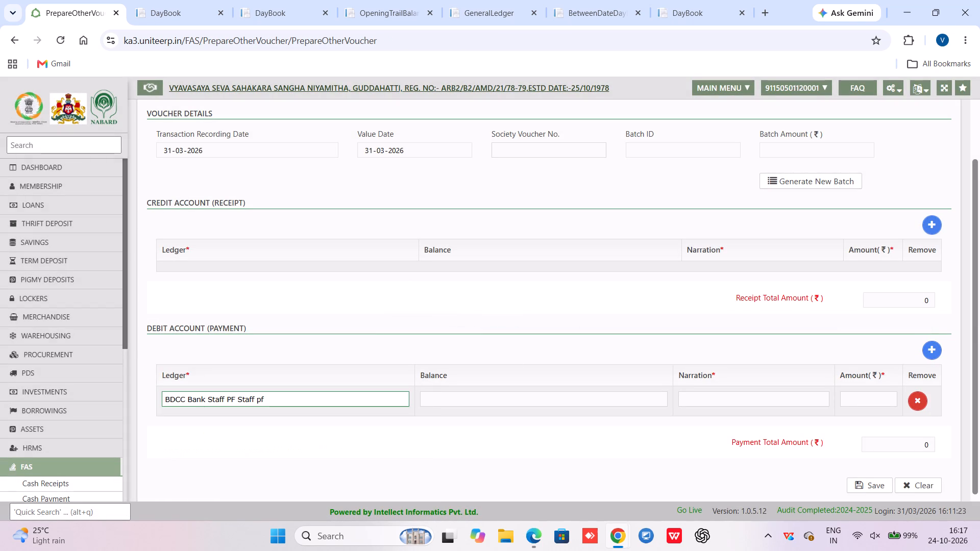
key("BackSpace")
key("BackSpace")
key("BackSpace")
key("BackSpace")
key("BackSpace")
key("BackSpace")
key("BackSpace")
key("BackSpace")
key("BackSpace")
key("BackSpace")
key("BackSpace")
key("BackSpace")
key("BackSpace")
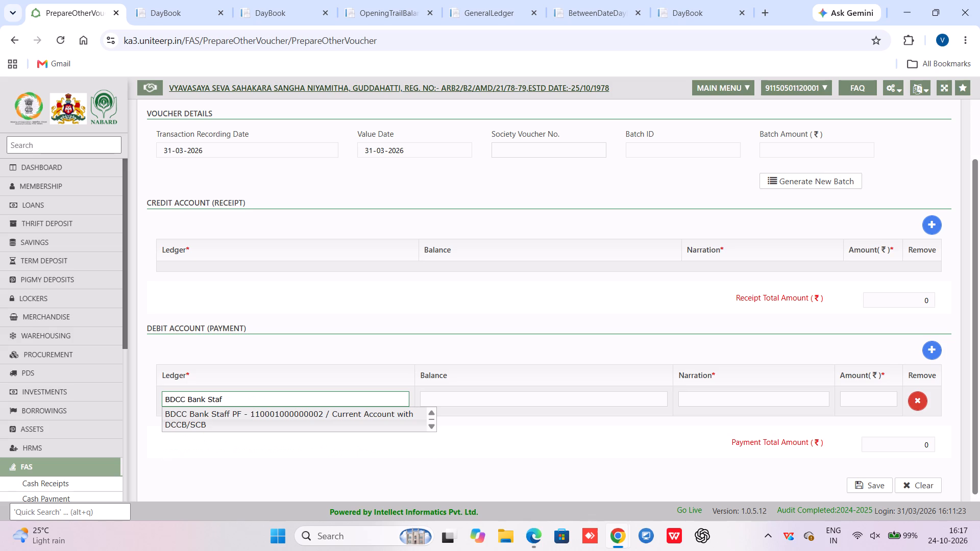
left_click(291, 423)
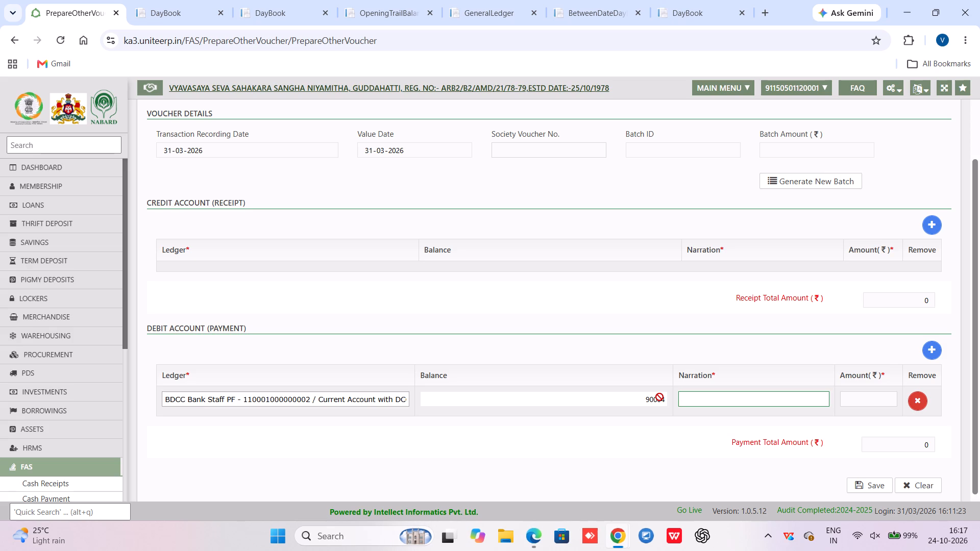
Give the debit row the narration PF and the amount 6694.
type("PF")
key("Tab")
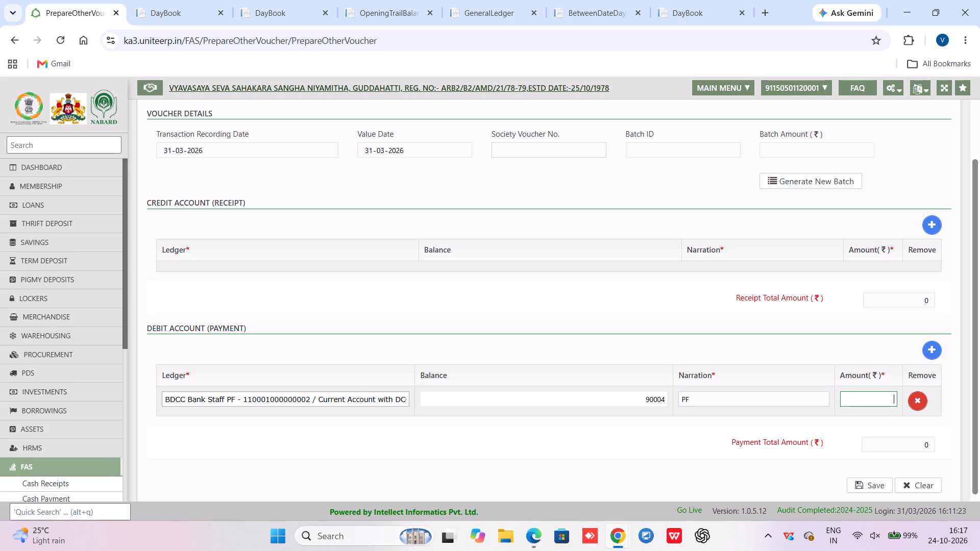
type("6690")
key("BackSpace")
key("4")
left_click(583, 322)
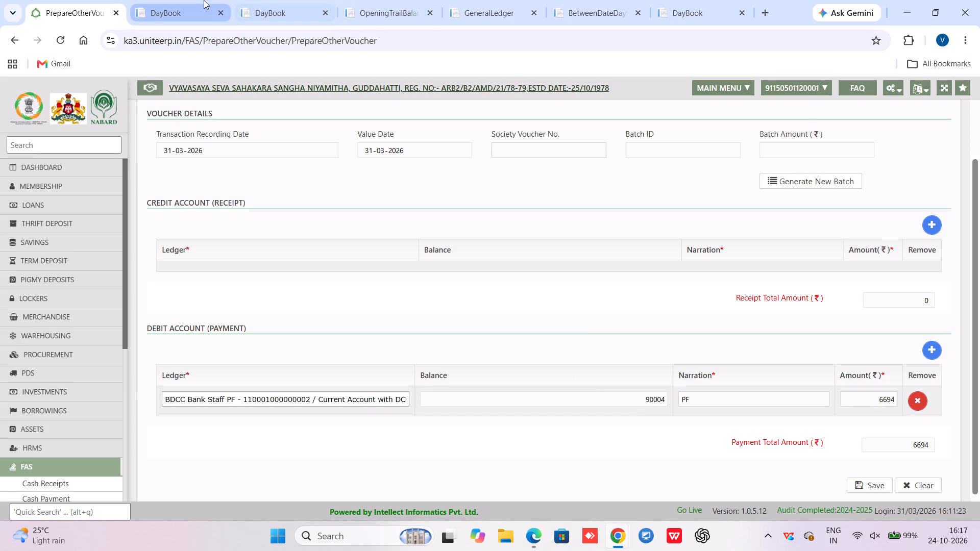
Copy the receipt-side ledger text "Staff PF Staff Pf" from the 30-03-2025 day book.
left_click(160, 0)
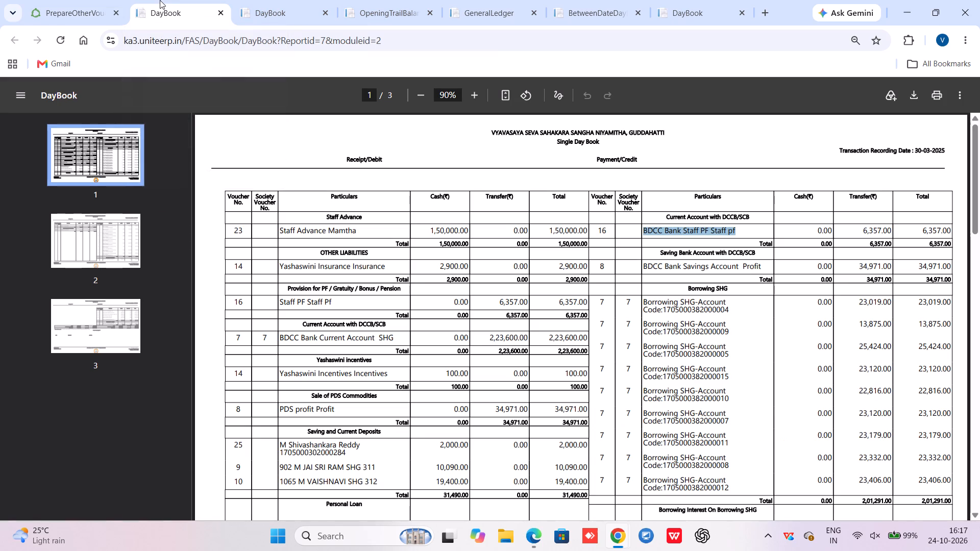
left_click_drag(277, 299, 347, 303)
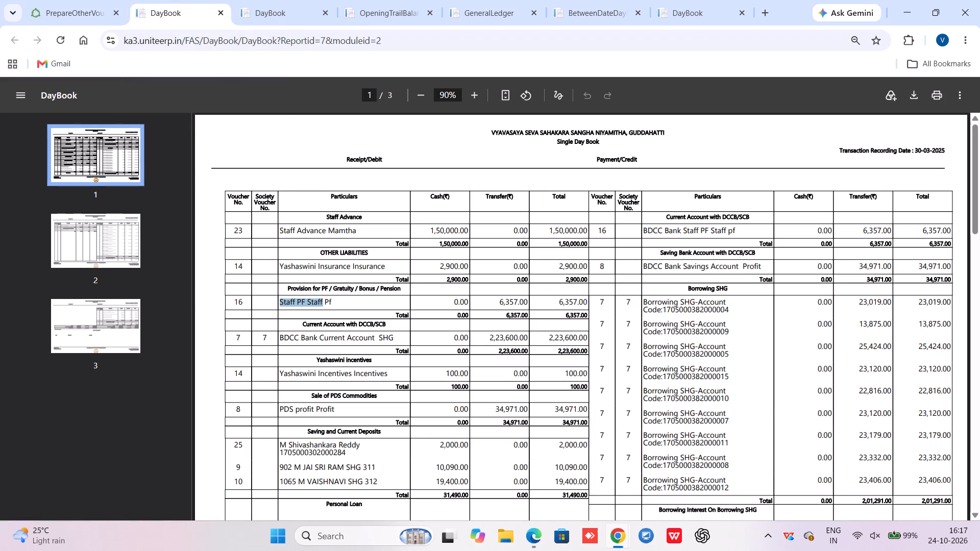
left_click_drag(347, 303, 348, 303)
key("ctrl+c")
key("ctrl+c")
key("ctrl+c")
key("ctrl+c")
Add a credit (receipt) row to the voucher using the Staff PF ledger under Provision for PF / Gratuity / Bonus / Pension.
left_click(79, 0)
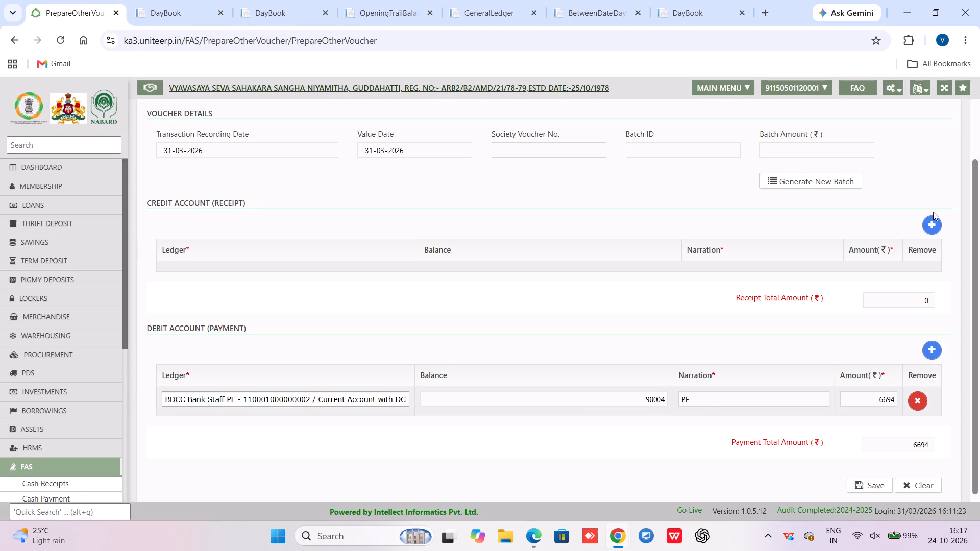
left_click(928, 228)
left_click(256, 267)
key("ctrl+v")
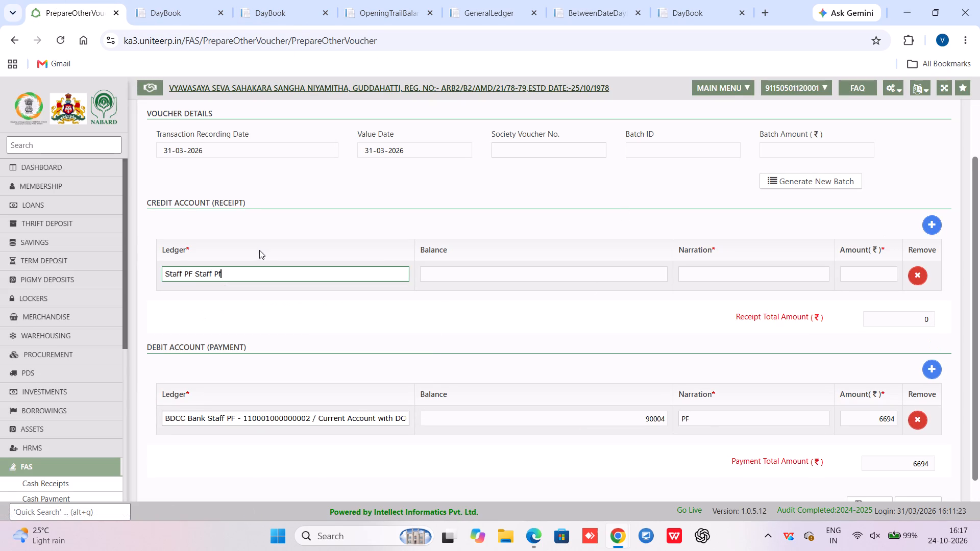
key("BackSpace")
key("BackSpace")
key("BackSpace")
key("BackSpace")
key("BackSpace")
key("BackSpace")
key("BackSpace")
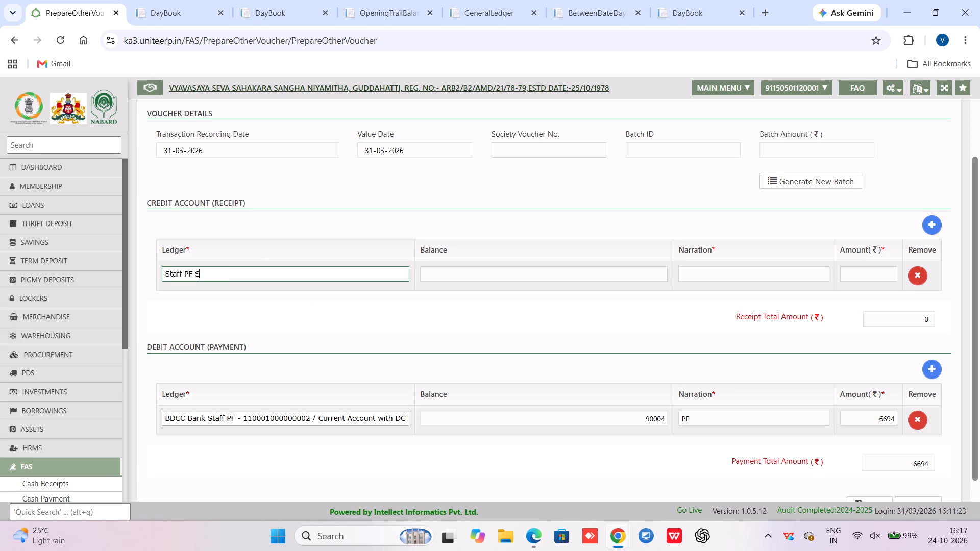
key("BackSpace")
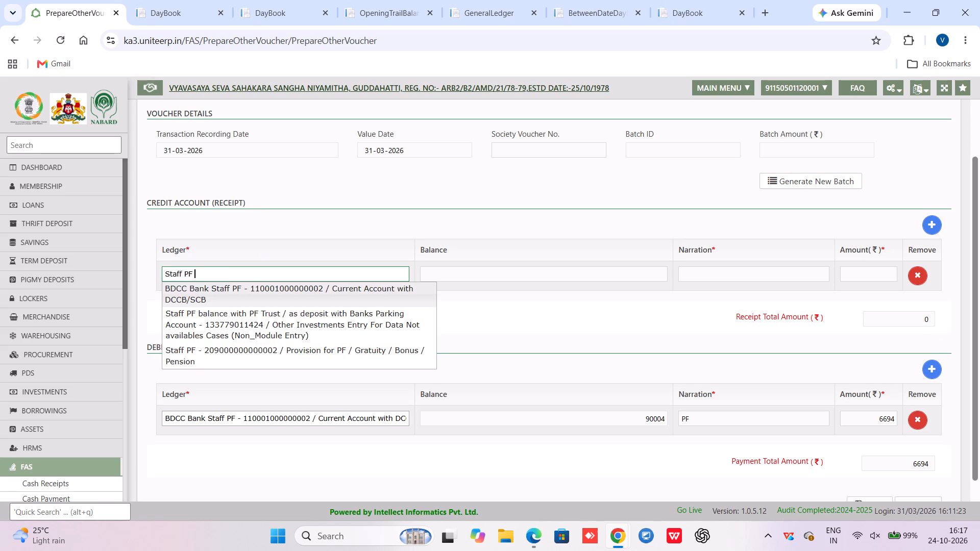
left_click(249, 365)
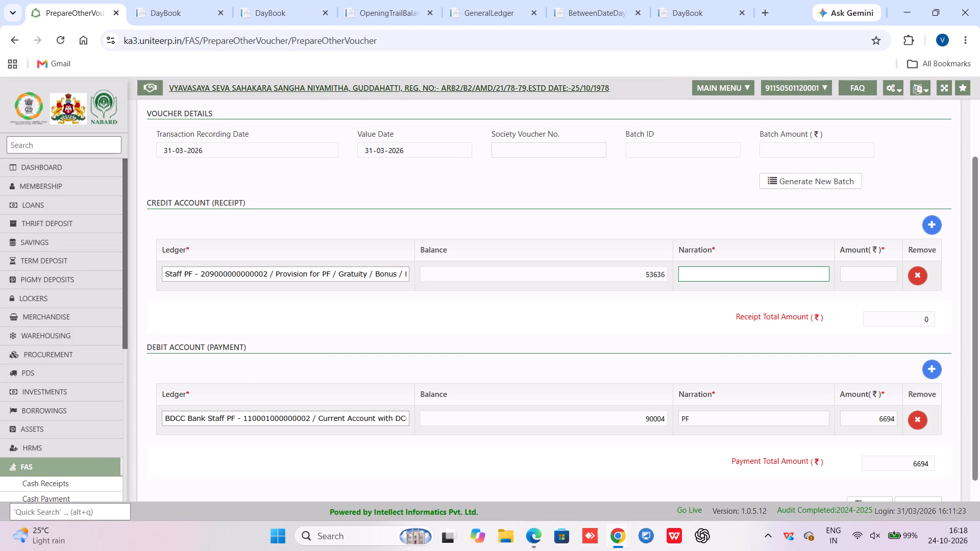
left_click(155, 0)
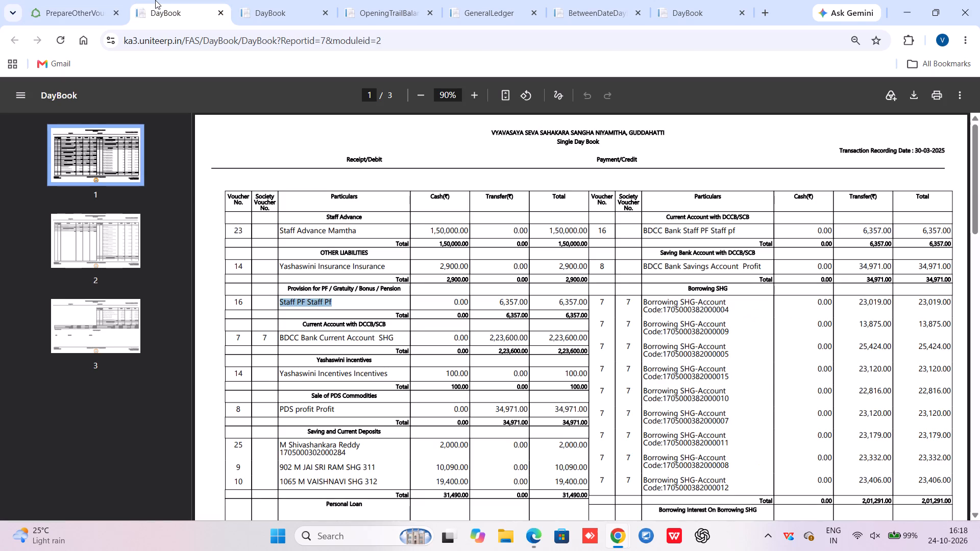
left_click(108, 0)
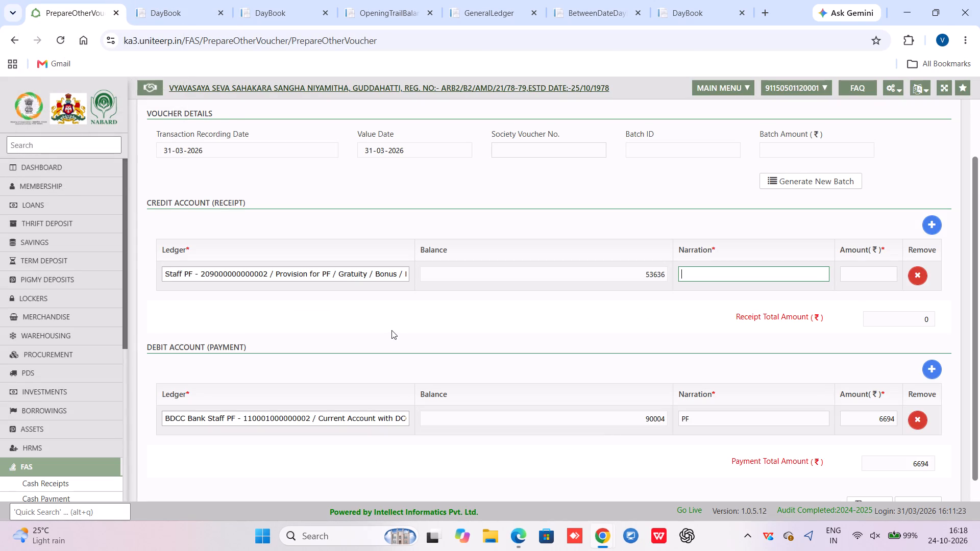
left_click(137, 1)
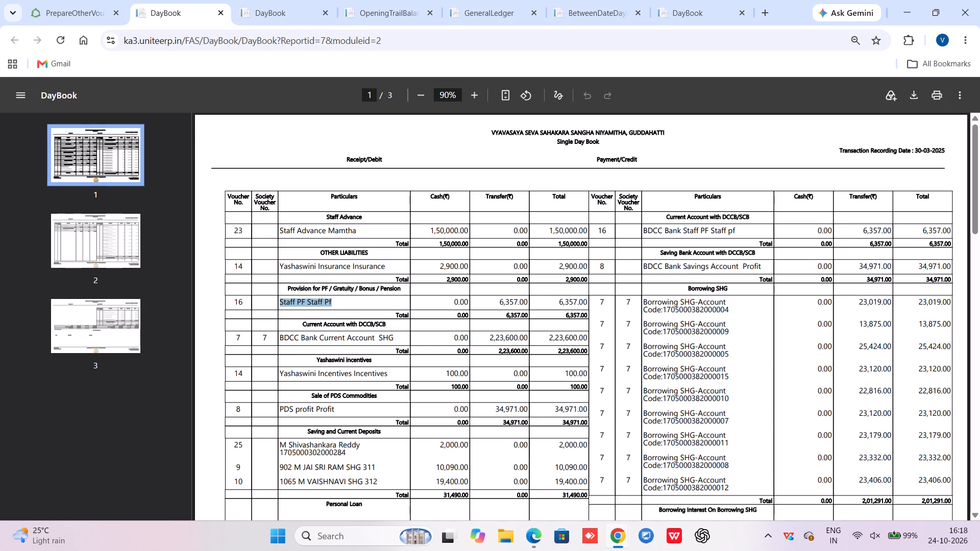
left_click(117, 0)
Duplicate the Other Transfer voucher page into a second browser tab and dismiss its opening notice.
right_click(71, 9)
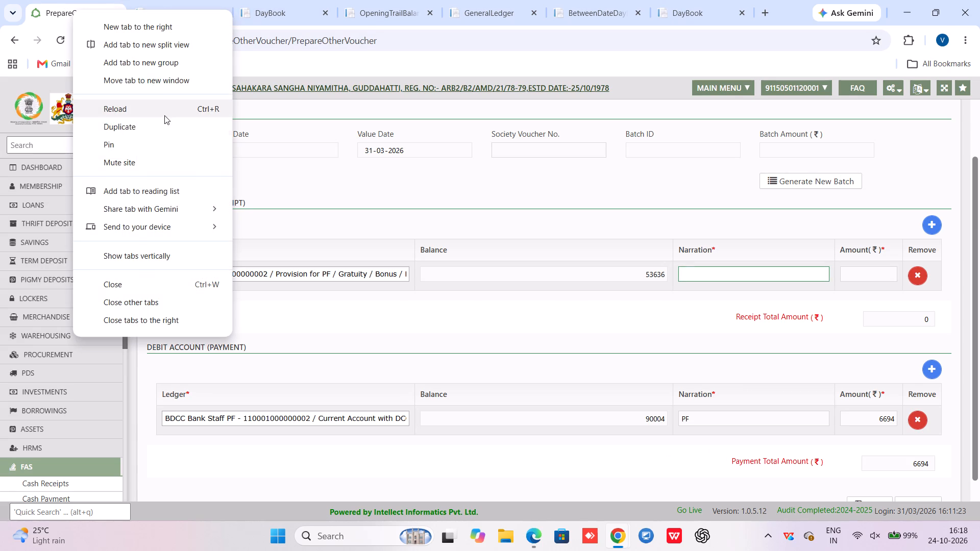
left_click(138, 130)
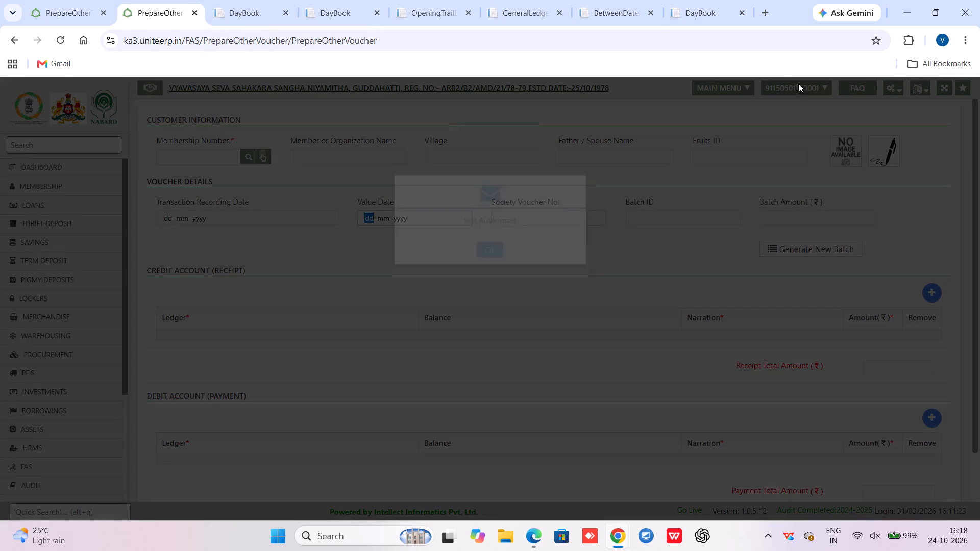
left_click(493, 271)
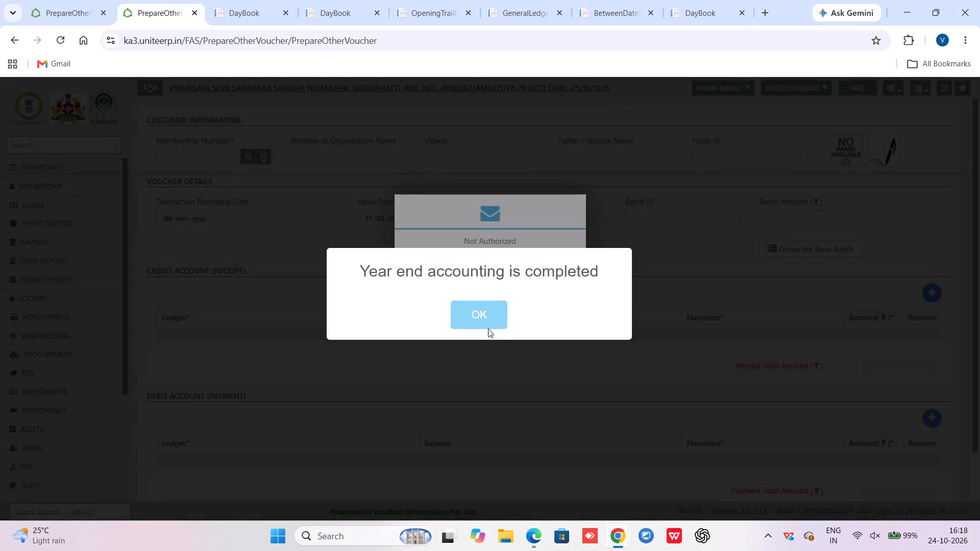
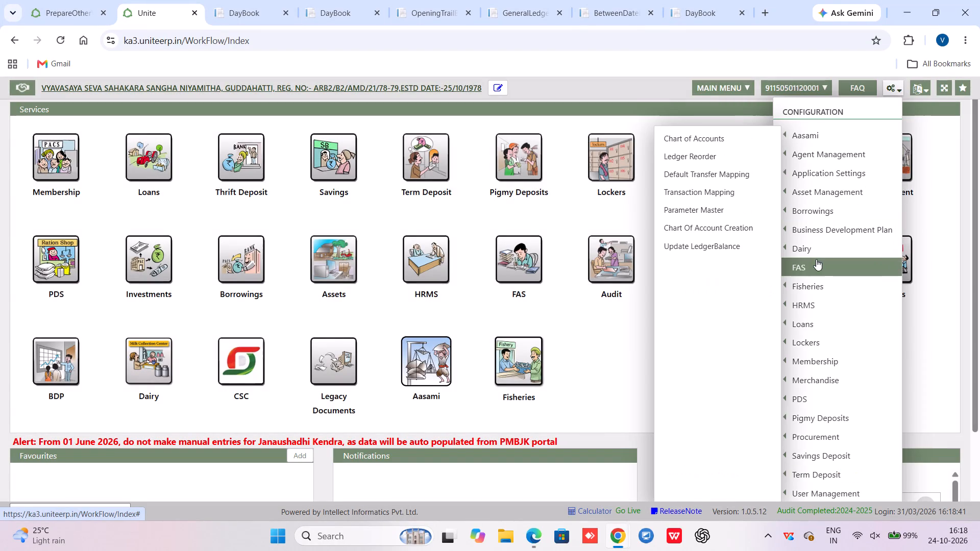
Open the FAS Chart of Accounts and look at its Liabilities branch.
left_click(685, 137)
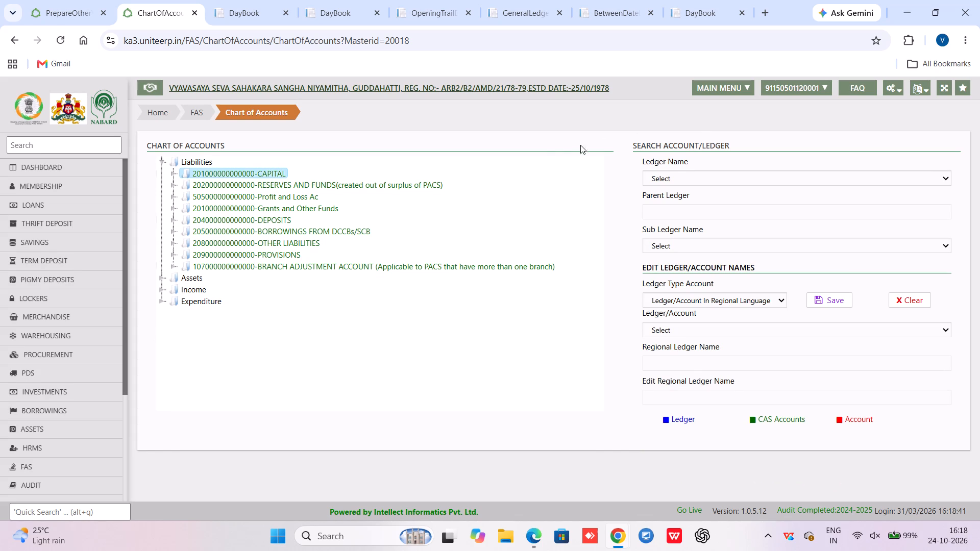
left_click(163, 161)
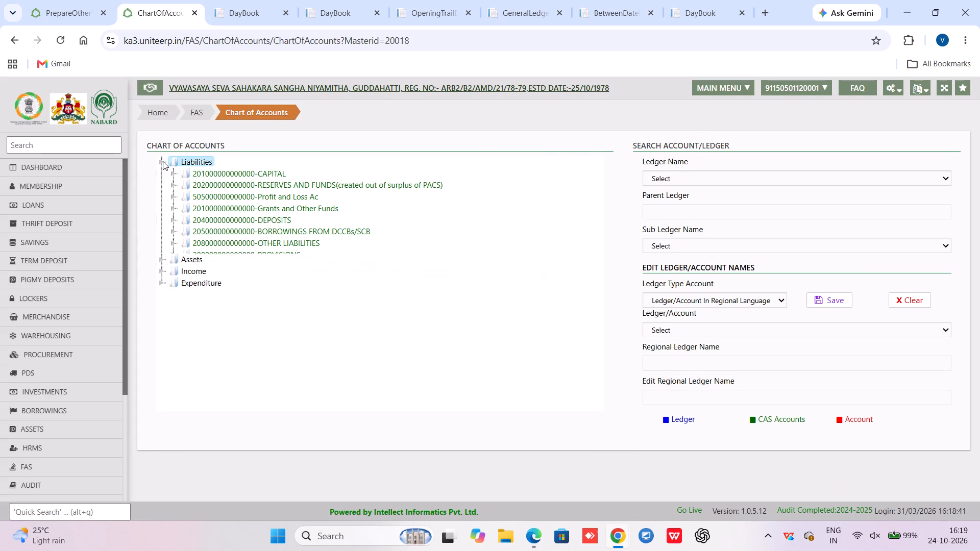
Look up Investment Interest Postings for the Staff PF/Gratuity/Leave Encashment Balance Flexi Deposit and for the Staff PF balance with PF Trust.
left_click(40, 394)
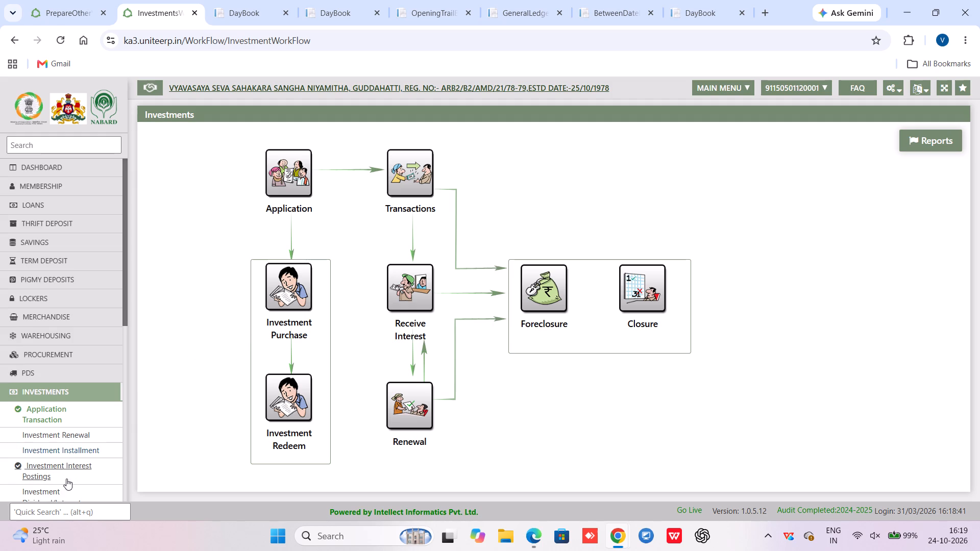
left_click(53, 478)
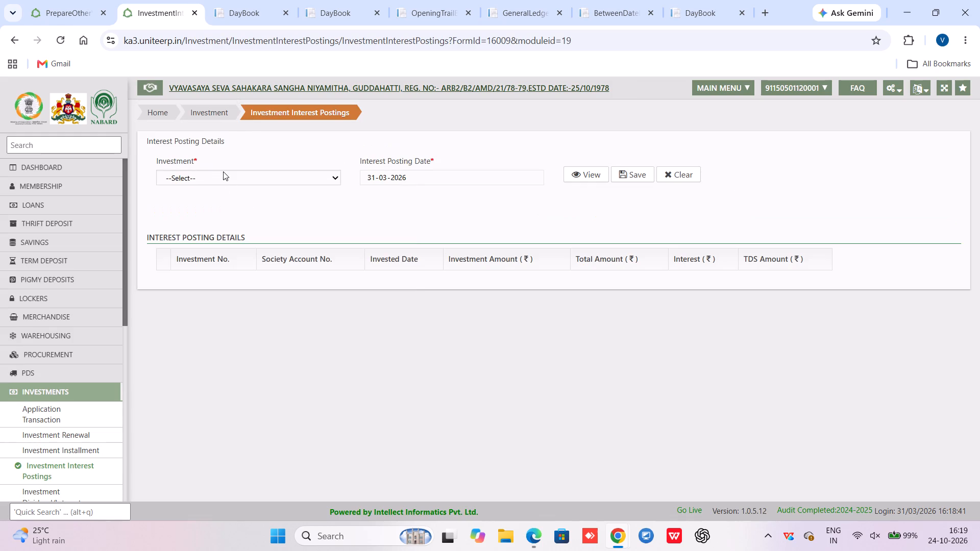
left_click(223, 171)
left_click(192, 359)
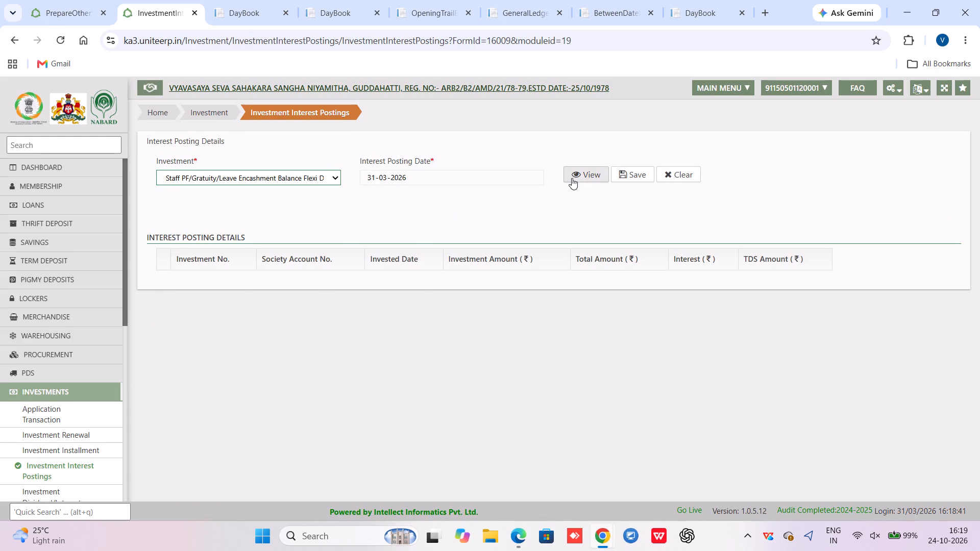
left_click(572, 178)
left_click(572, 178)
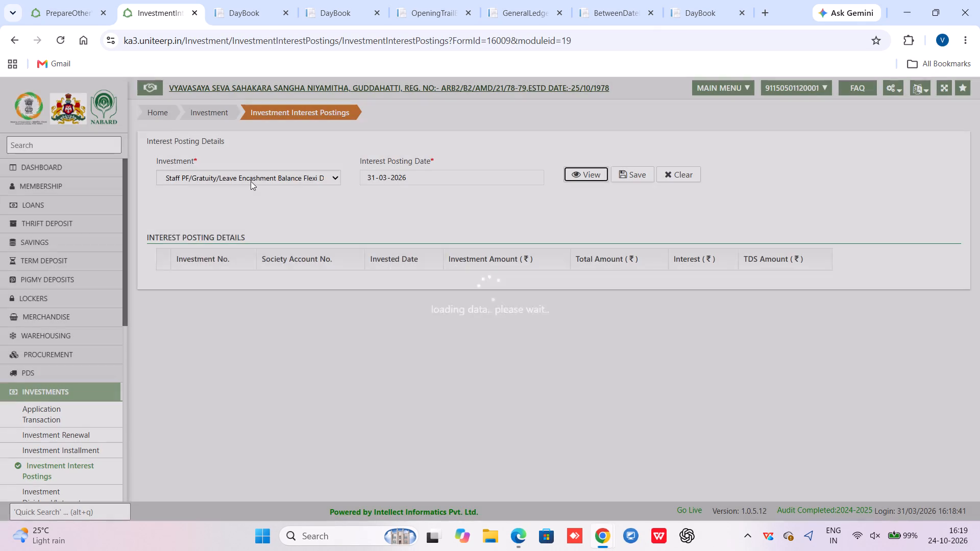
left_click(250, 181)
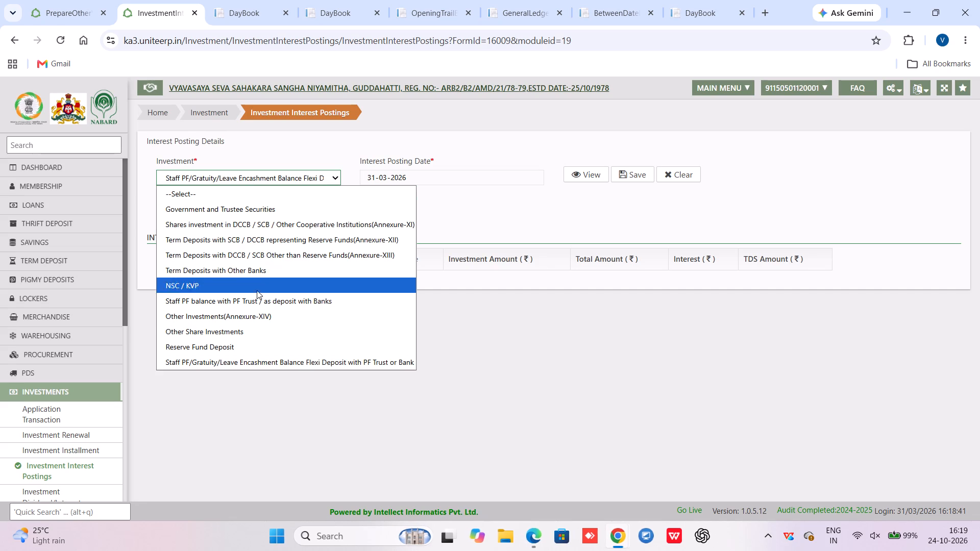
left_click(259, 299)
left_click(572, 177)
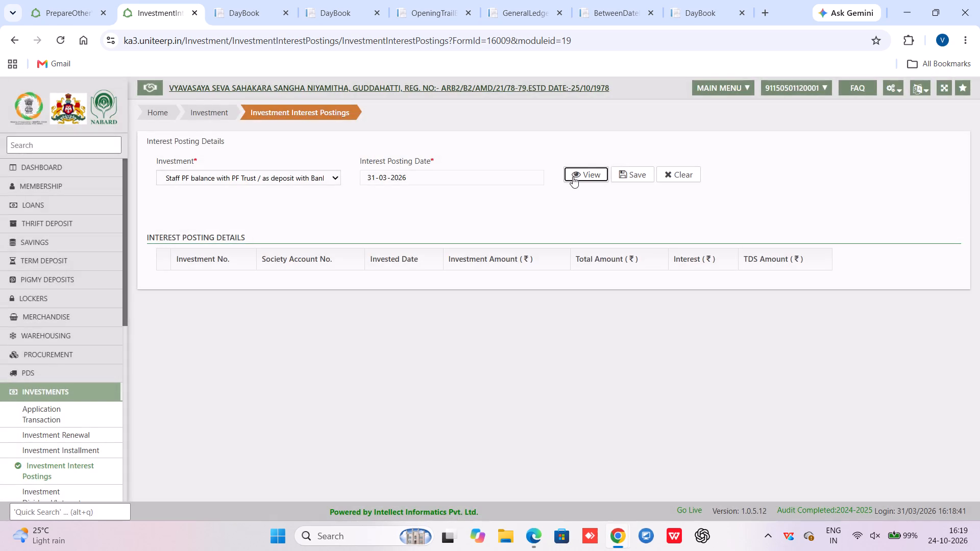
left_click(574, 174)
left_click(574, 174)
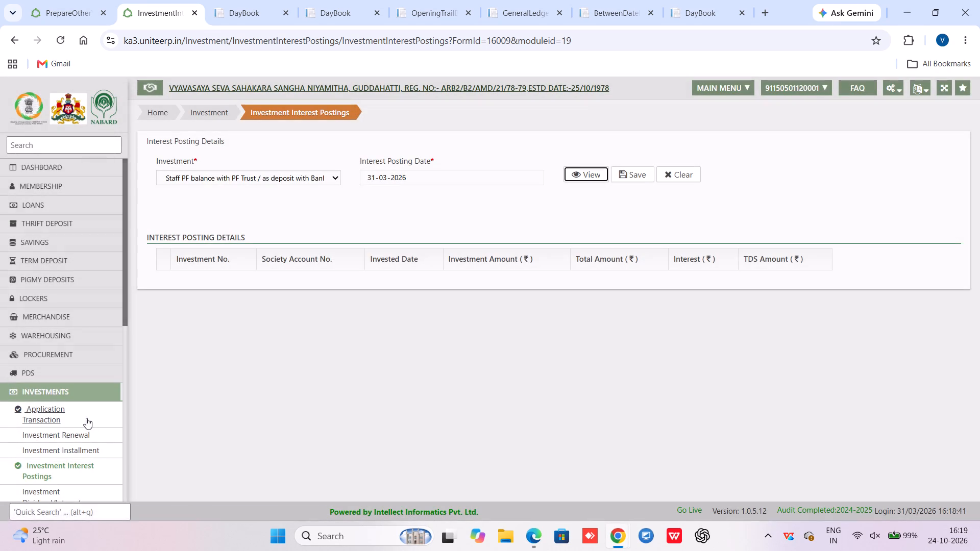
Look up Investment Dividend/Interest Posting details for the Staff PF/Gratuity/Leave Encashment Balance Flexi Deposit with PF Trust or Bank.
scroll(251, 416, "down", 2)
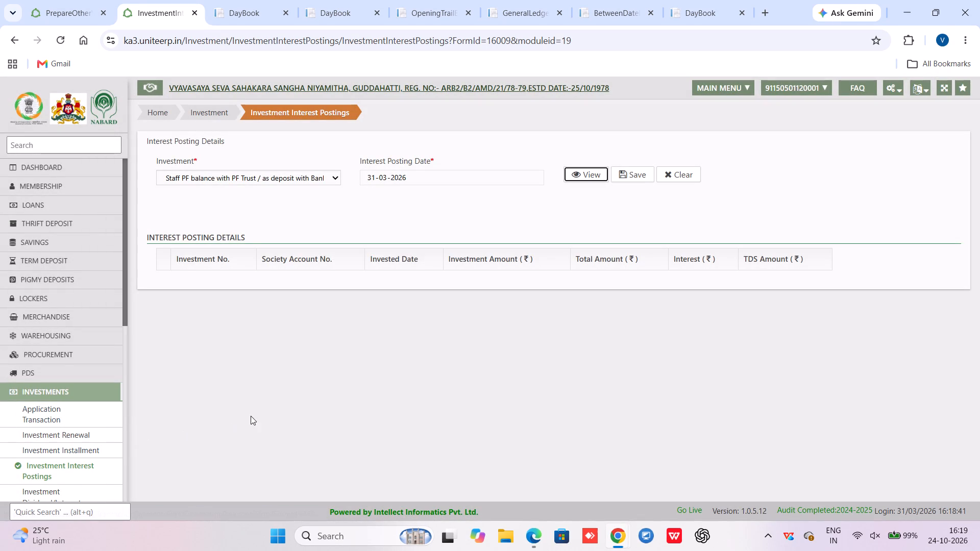
scroll(88, 433, "down", 1)
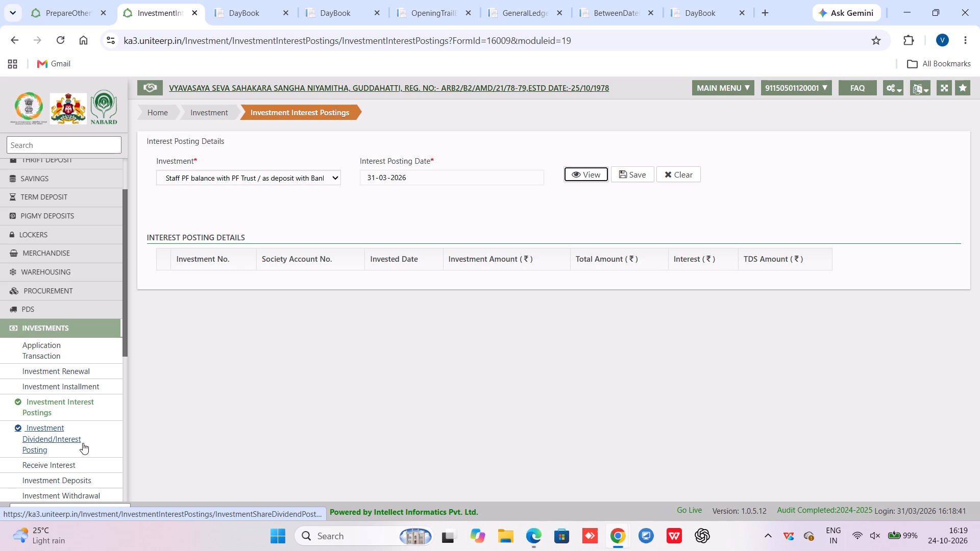
left_click(83, 443)
left_click(289, 184)
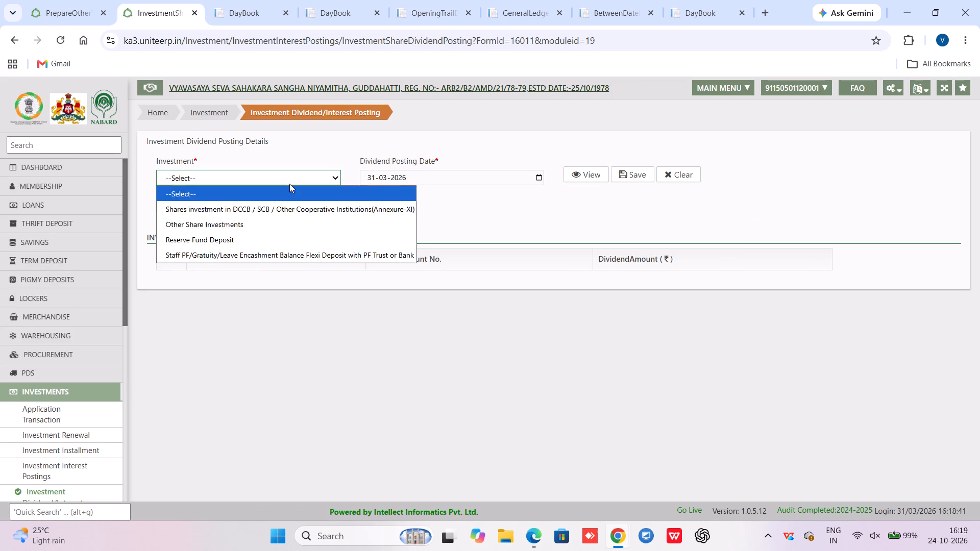
left_click(250, 257)
left_click(578, 177)
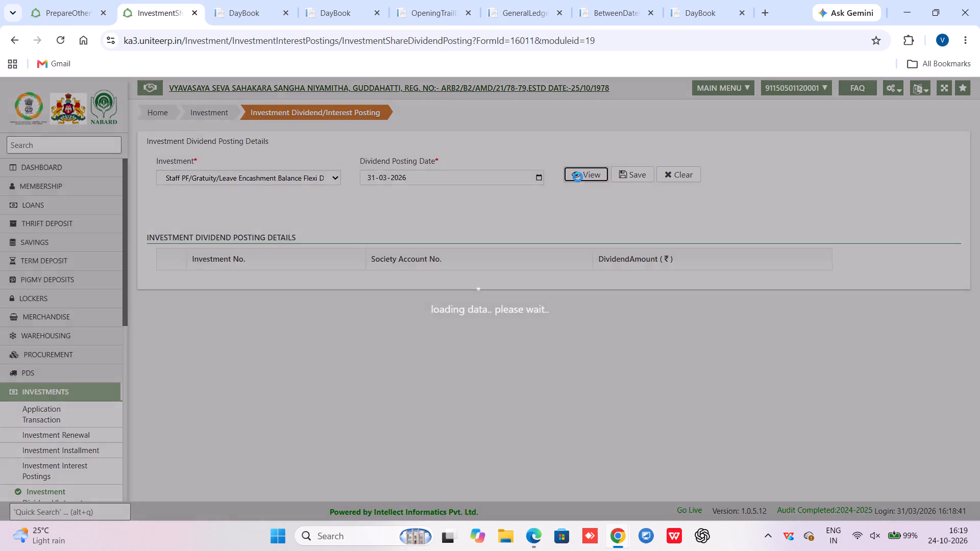
left_click(578, 177)
left_click(197, 176)
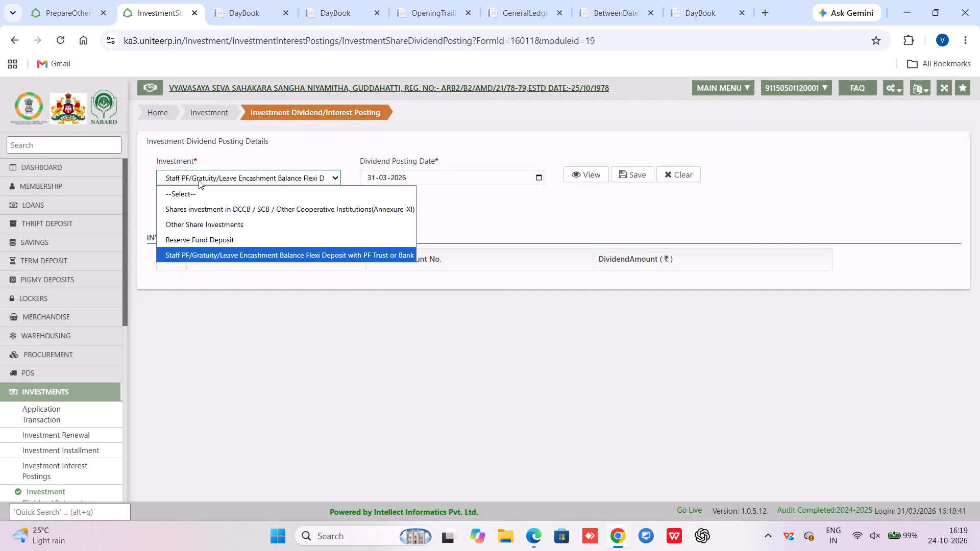
left_click(199, 181)
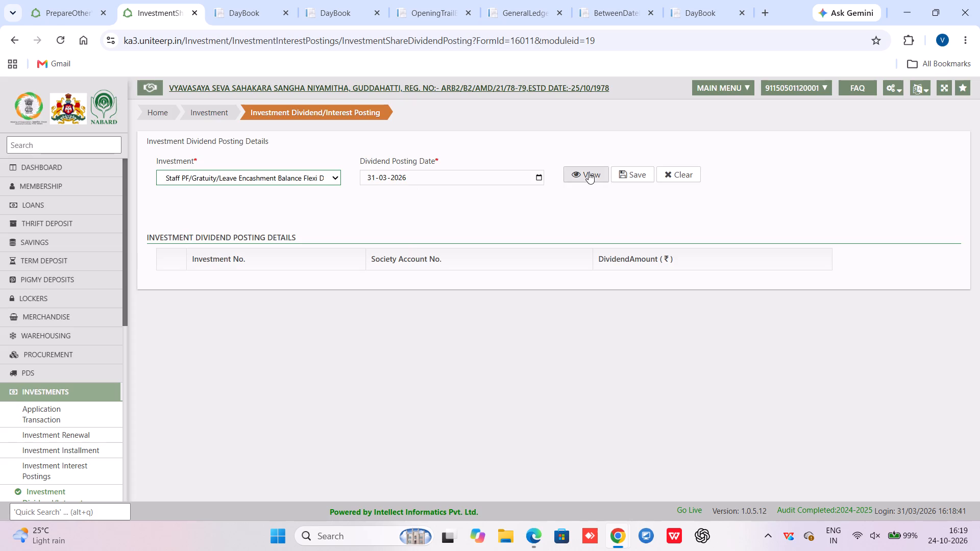
left_click(589, 172)
scroll(100, 446, "down", 2)
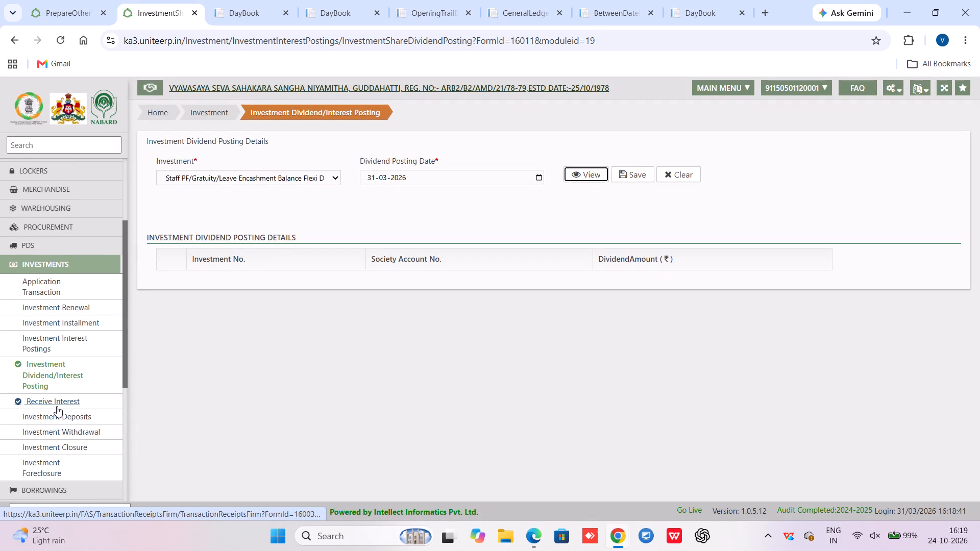
Check the day book, then locate the Staff PF account in the Chart of Accounts under Provision for PF / Gratuity / Bonus / Pension.
left_click(246, 0)
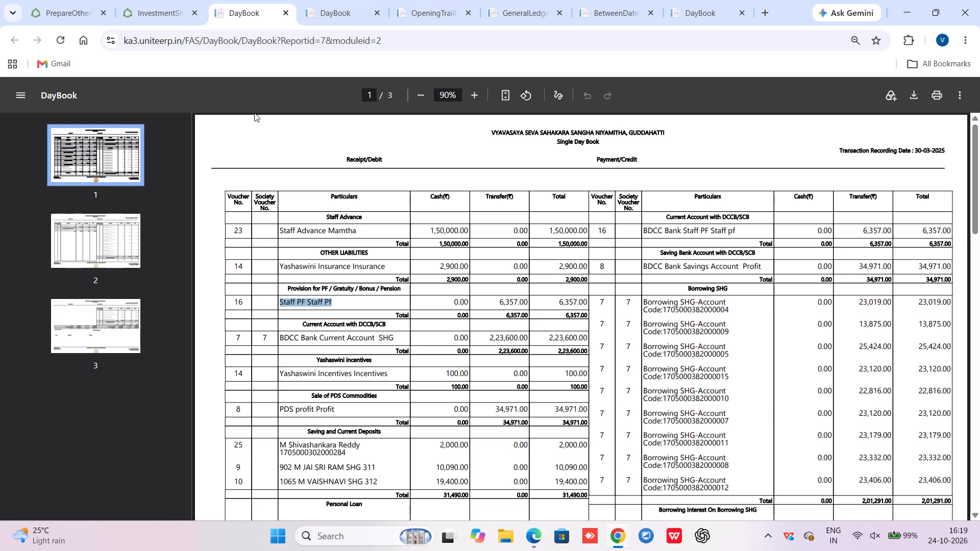
left_click(177, 0)
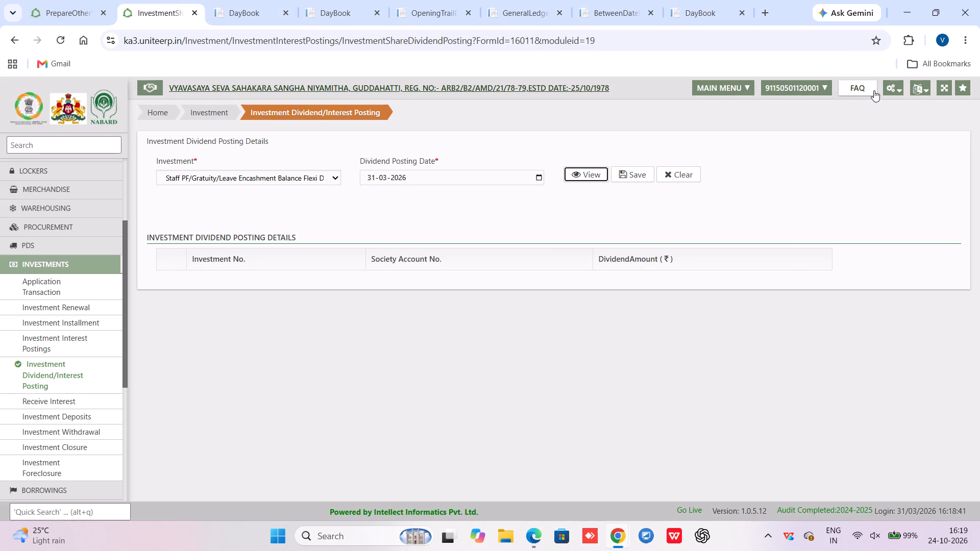
left_click(887, 94)
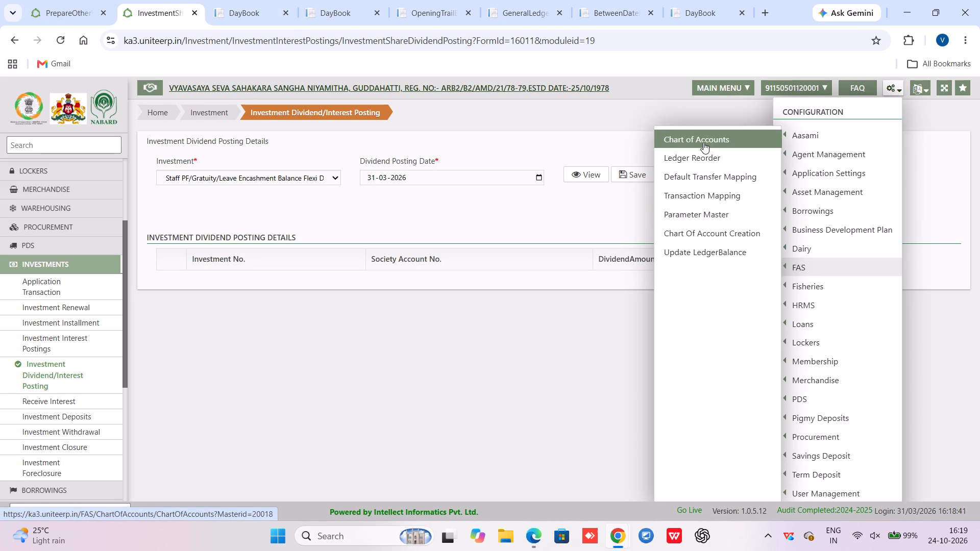
left_click(703, 142)
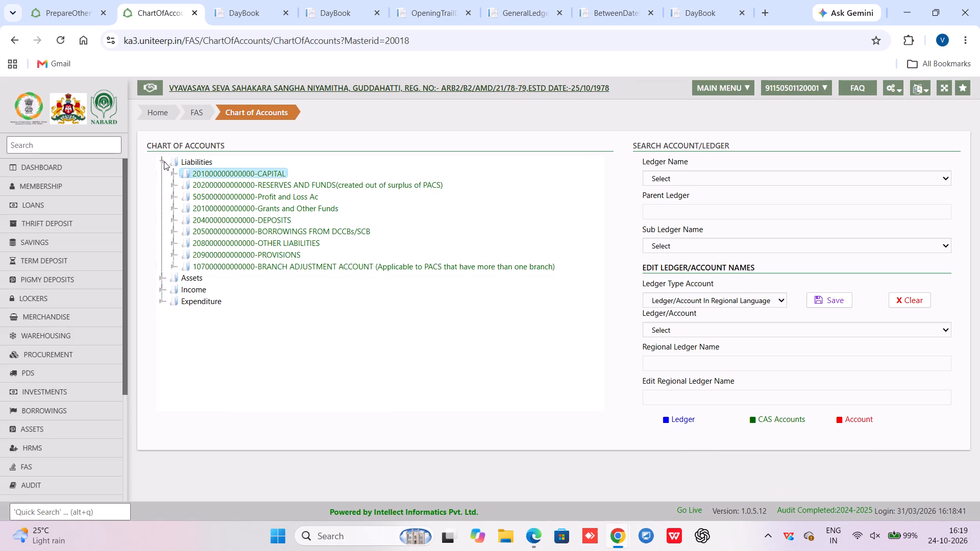
left_click(170, 259)
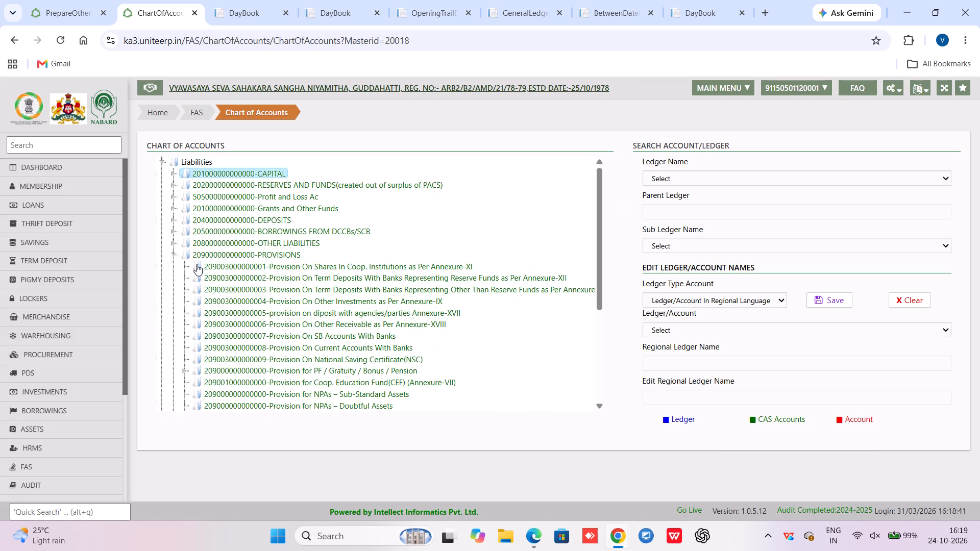
left_click(185, 372)
scroll(296, 356, "down", 1)
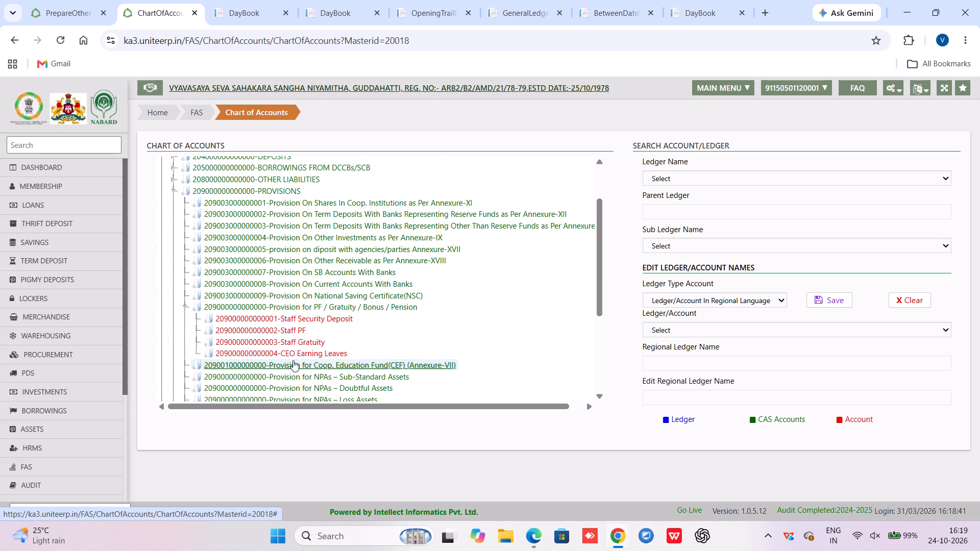
left_click(285, 335)
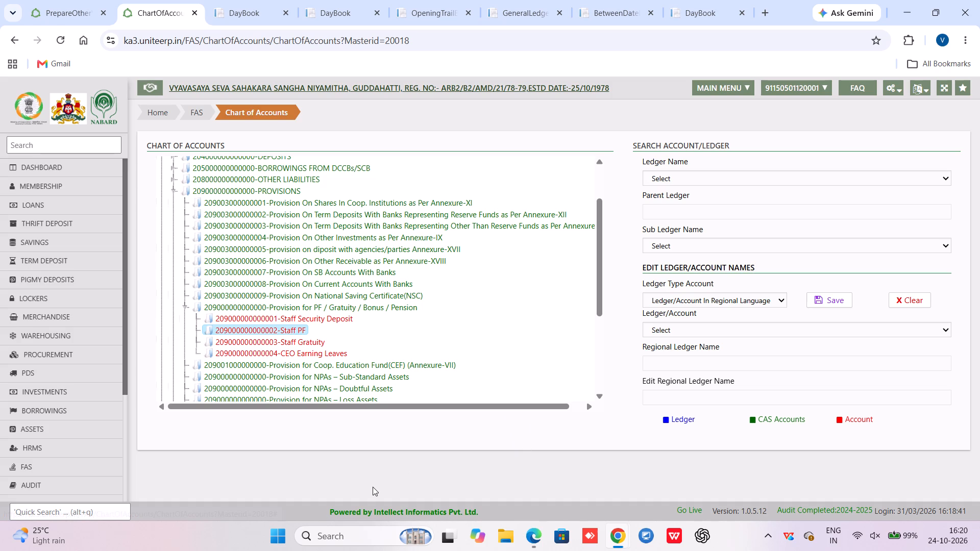
Examine the Staff PF receipt entry and the matching BDCC Bank Staff PF payment entry in the 30-03-2025 day book.
left_click(258, 14)
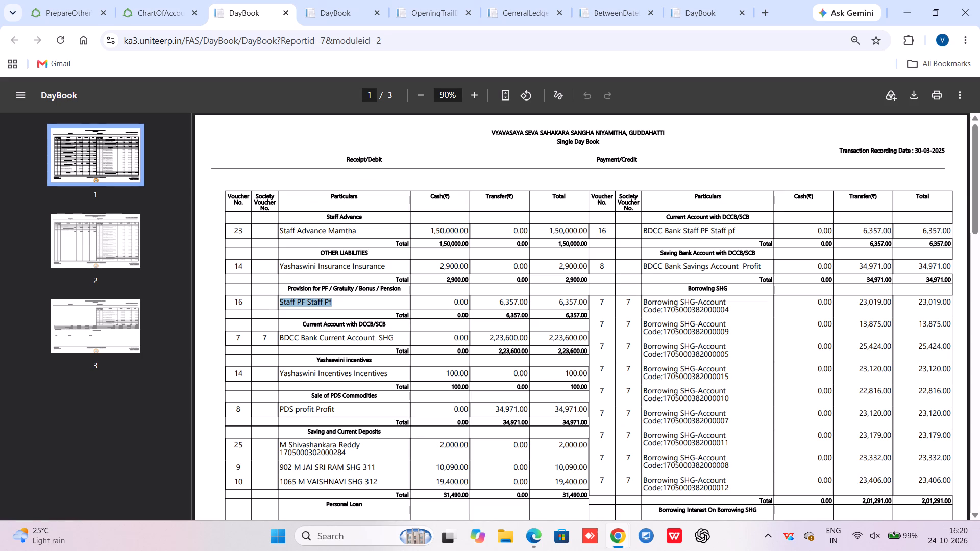
left_click(310, 306)
left_click_drag(305, 300, 284, 298)
left_click_drag(304, 300, 281, 298)
left_click_drag(305, 303, 288, 302)
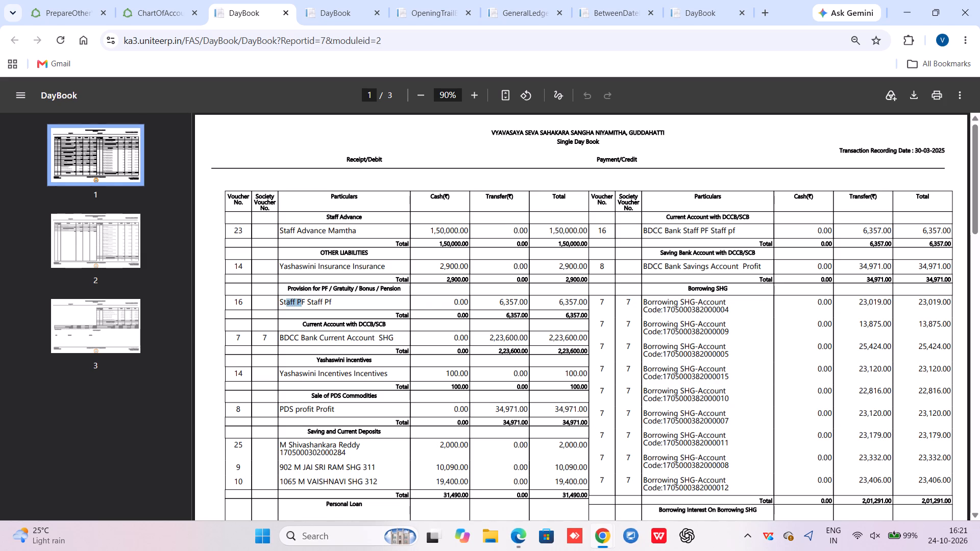
left_click_drag(288, 302, 288, 300)
left_click(307, 302)
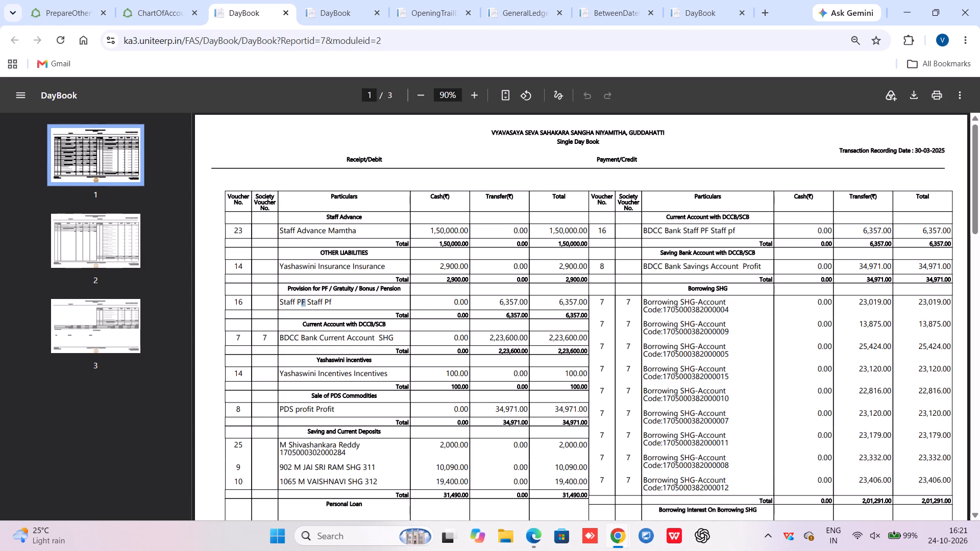
left_click(305, 311)
left_click_drag(305, 301, 279, 294)
left_click(297, 308)
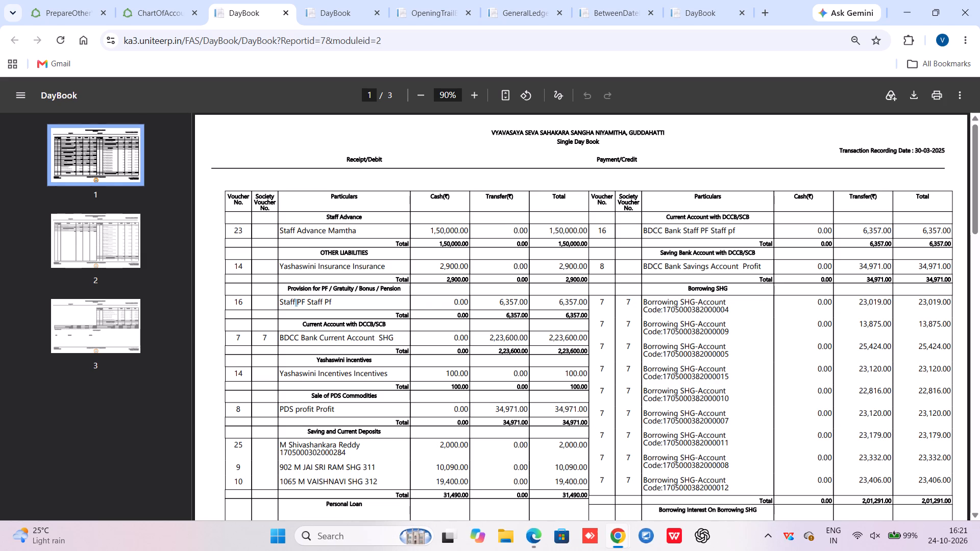
left_click_drag(304, 301, 287, 296)
left_click(304, 298)
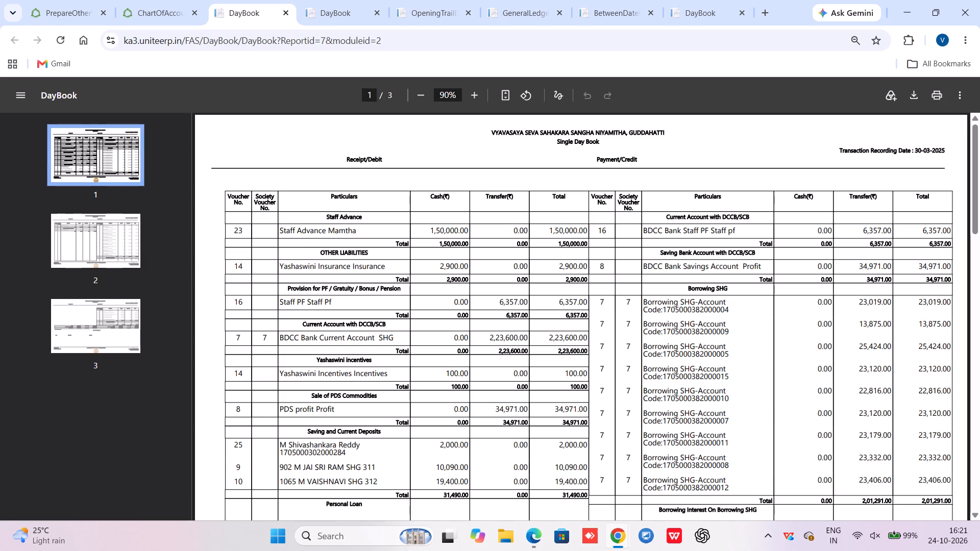
triple_click(304, 298)
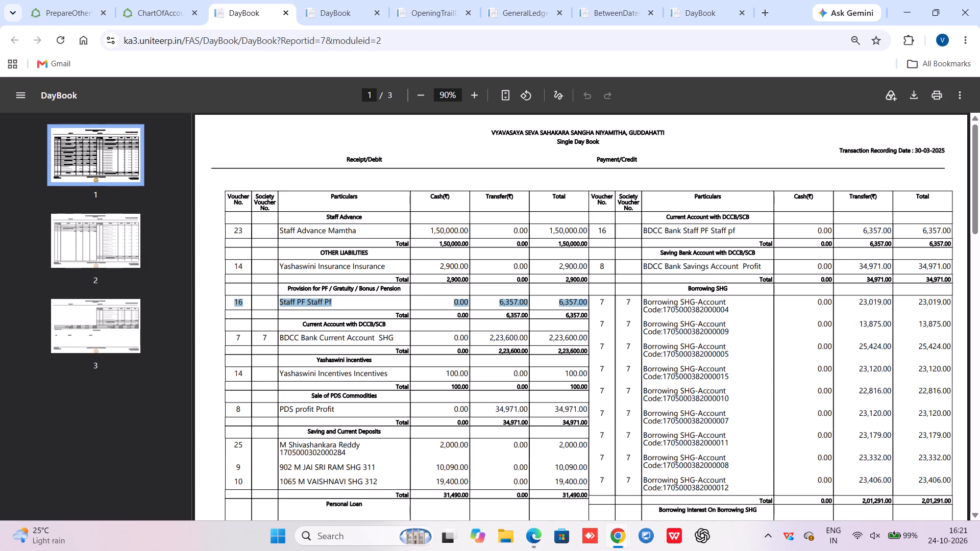
left_click(341, 305)
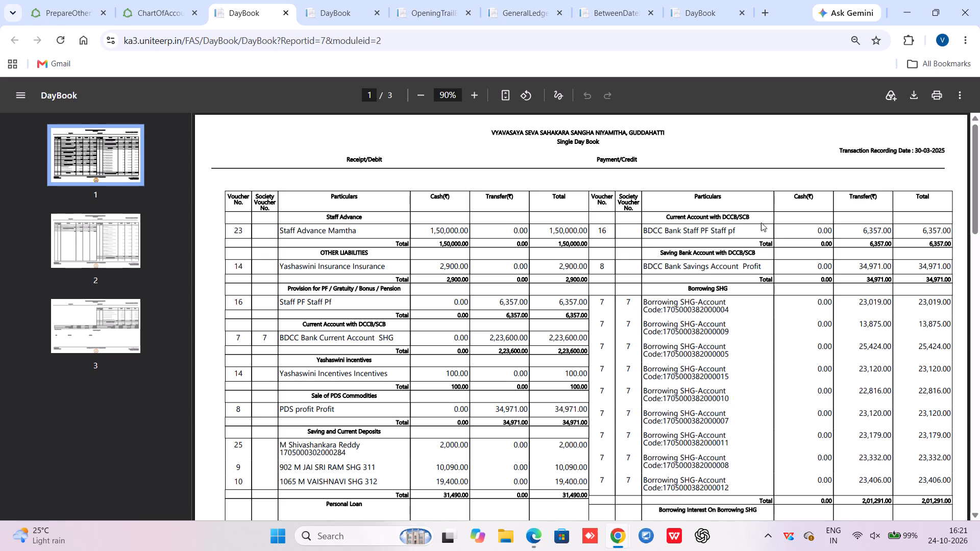
left_click_drag(740, 229, 646, 229)
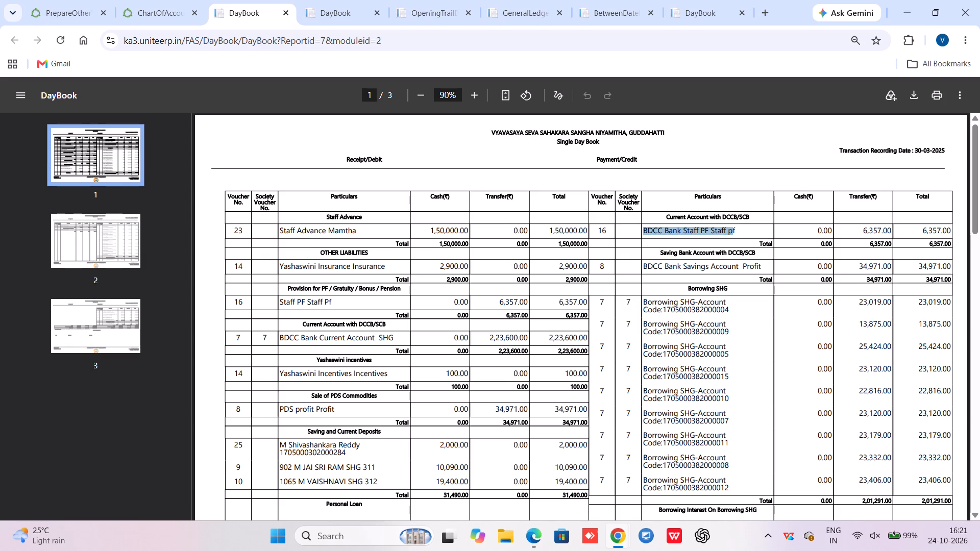
left_click_drag(646, 229, 644, 229)
Return to the Other Transfer voucher and review its credit and debit rows.
left_click(58, 0)
scroll(234, 245, "up", 3)
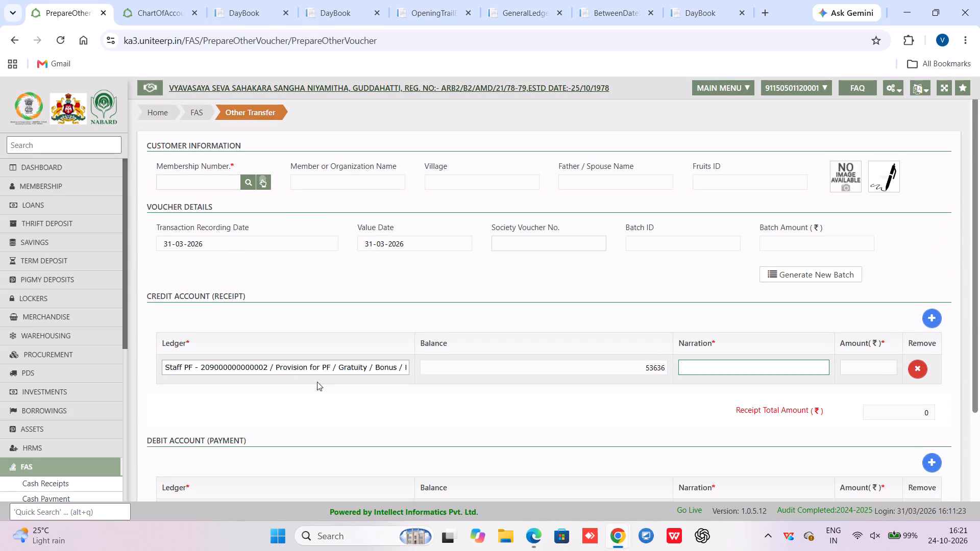
scroll(299, 381, "down", 4)
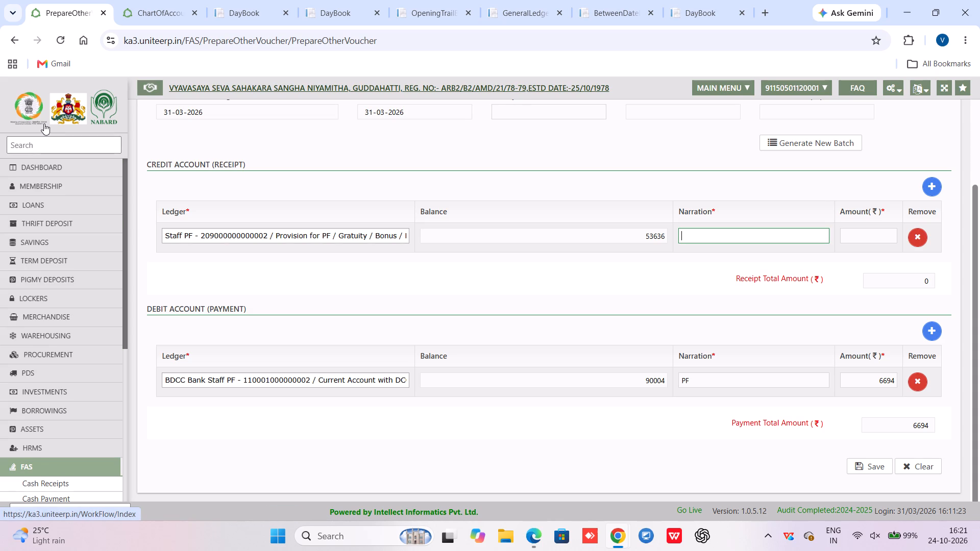
Check Staff PF in the Chart of Accounts, and fill the voucher's Staff PF credit row with narration PF and amount 6694.
left_click(143, 0)
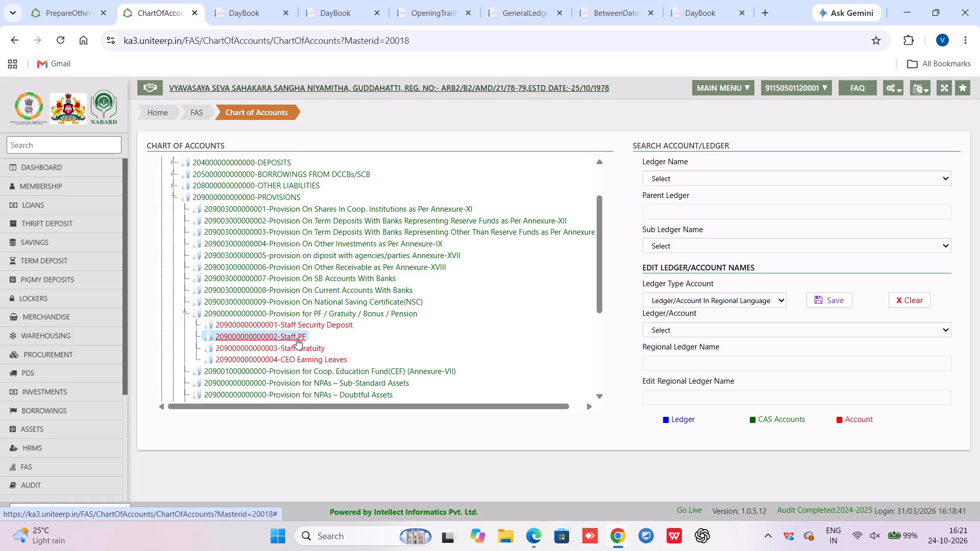
left_click(60, 0)
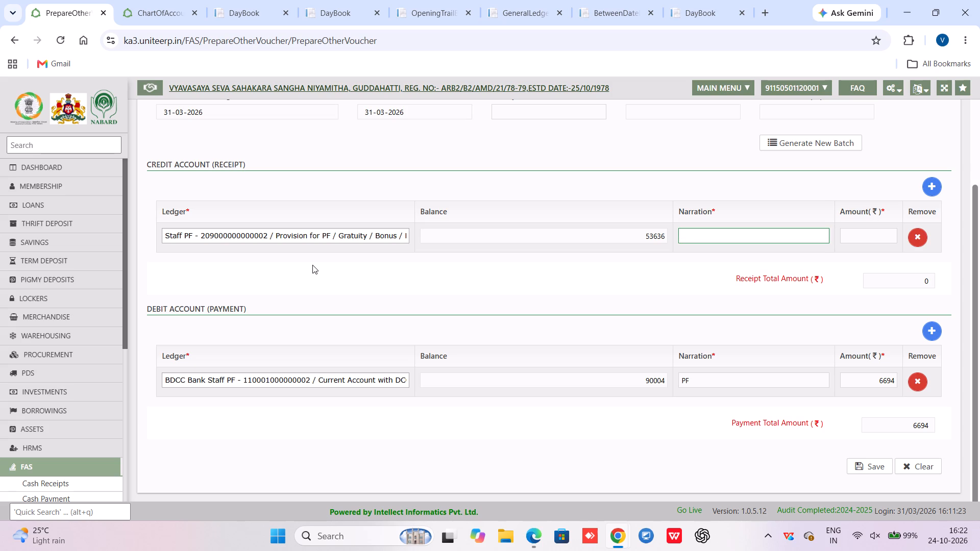
type("PF")
key("Tab")
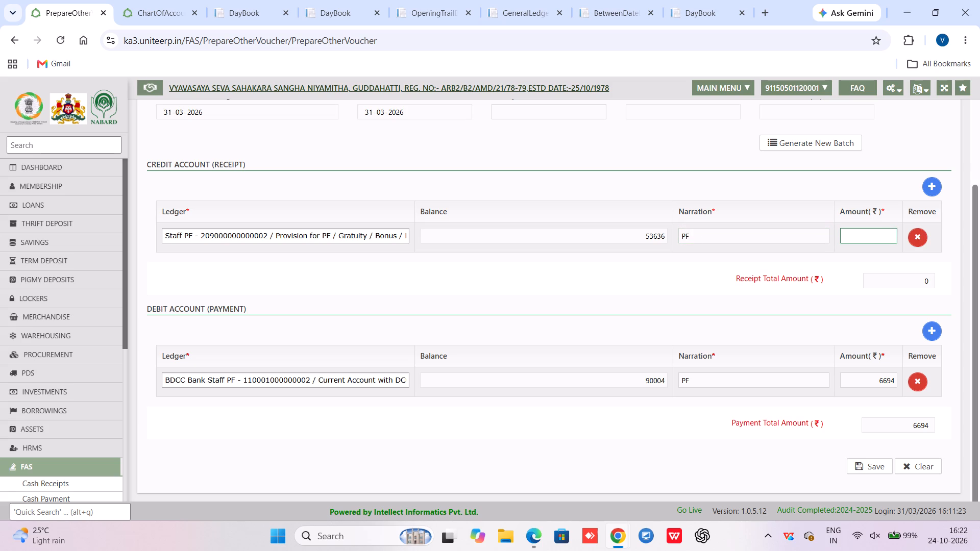
key("BackSpace")
type("6694")
left_click(358, 400)
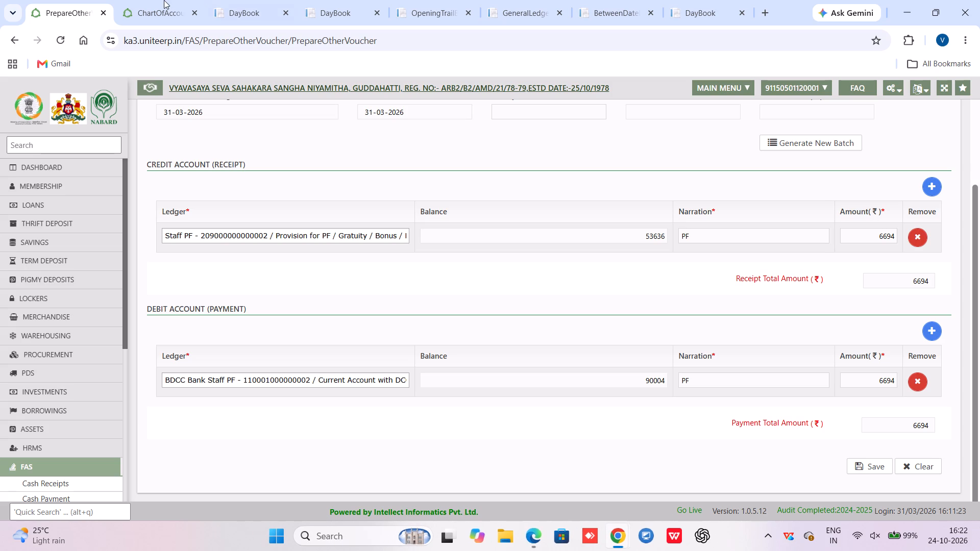
Search the Opening Trial Balance for pf and examine the Staff PF and BDCC Bank Staff PF entries.
left_click(469, 0)
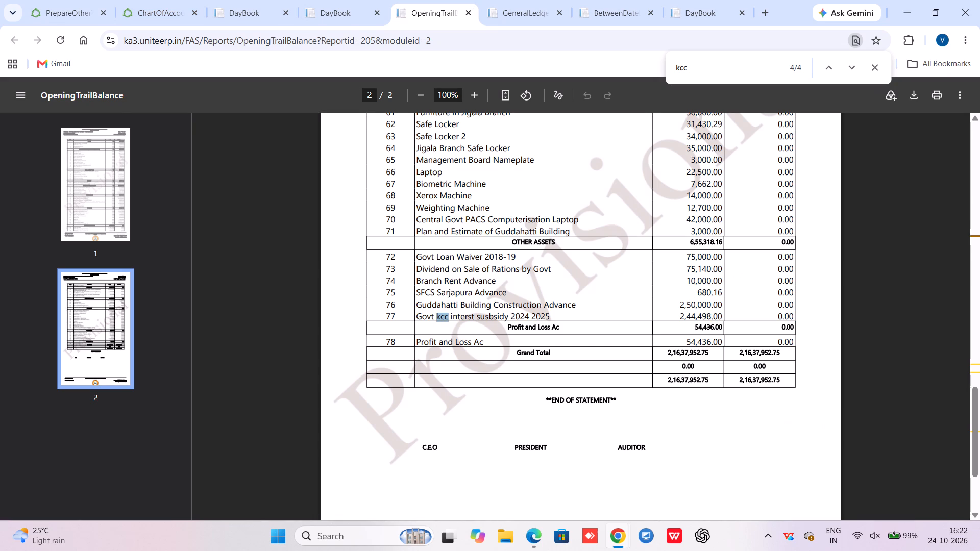
key("ctrl+f")
type("pff")
key("BackSpace")
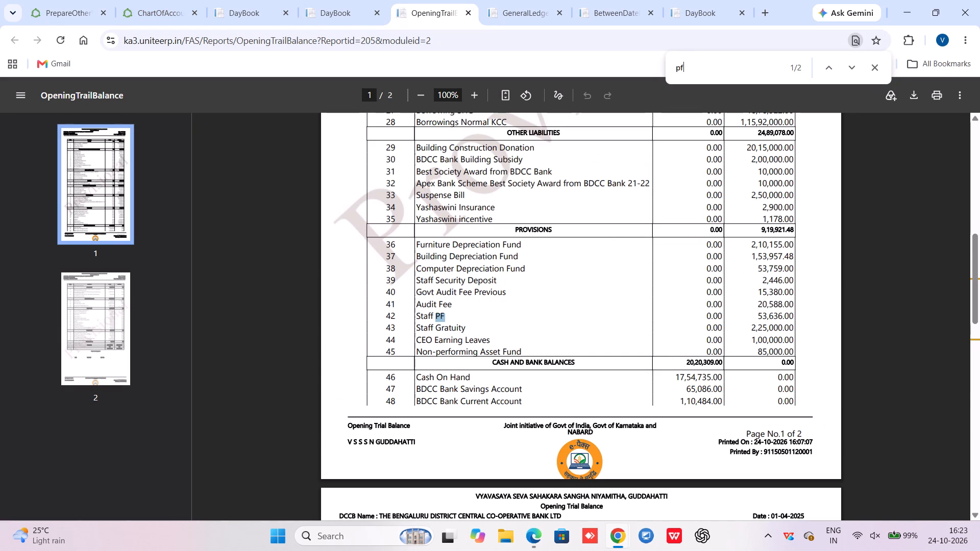
left_click_drag(756, 317, 803, 314)
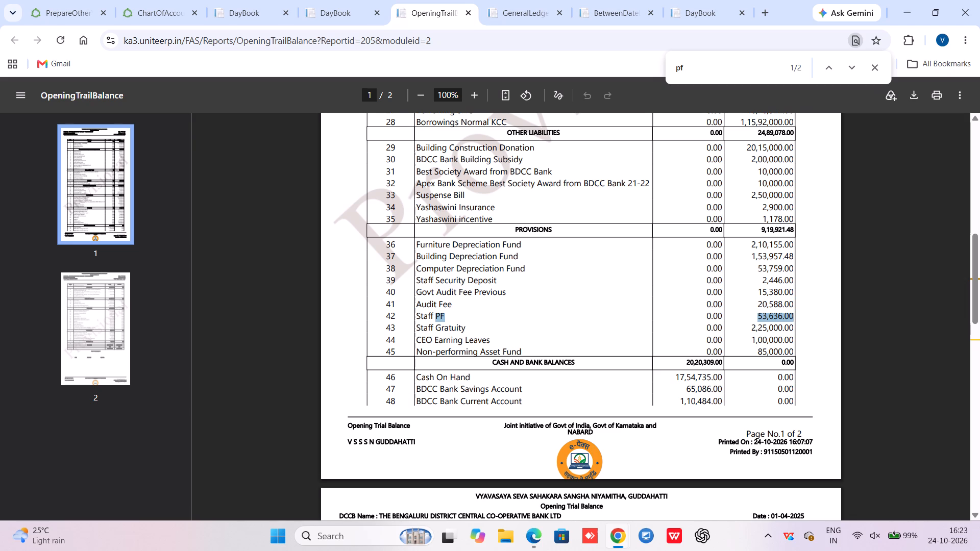
left_click_drag(803, 314, 804, 313)
left_click(854, 69)
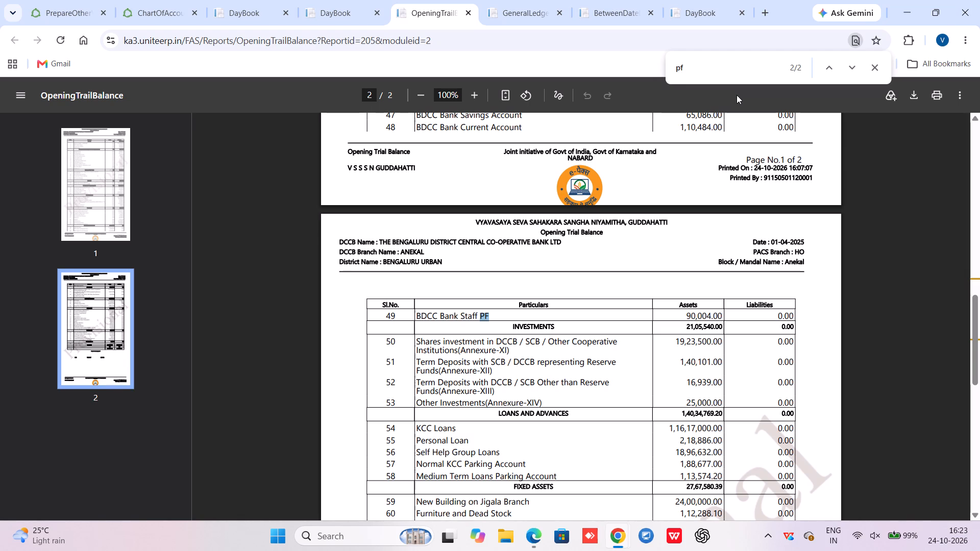
left_click(826, 74)
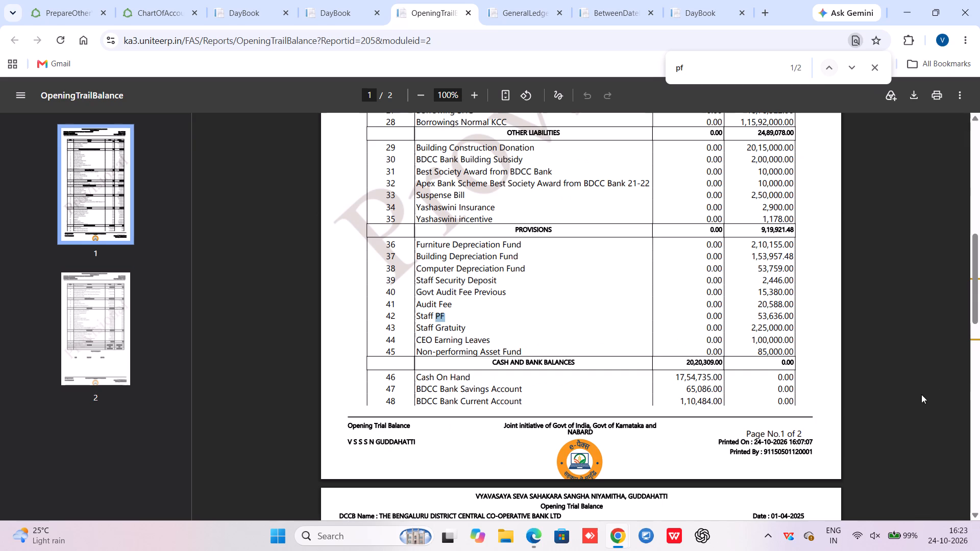
Compare the Staff PF liability under Provisions with the BDCC Bank Staff PF asset in the Opening Trial Balance.
scroll(697, 338, "up", 3)
scroll(697, 338, "down", 2)
scroll(697, 338, "up", 1)
scroll(697, 338, "down", 2)
scroll(697, 338, "up", 2)
scroll(697, 338, "down", 2)
scroll(698, 338, "up", 3)
scroll(698, 338, "down", 2)
scroll(699, 338, "up", 2)
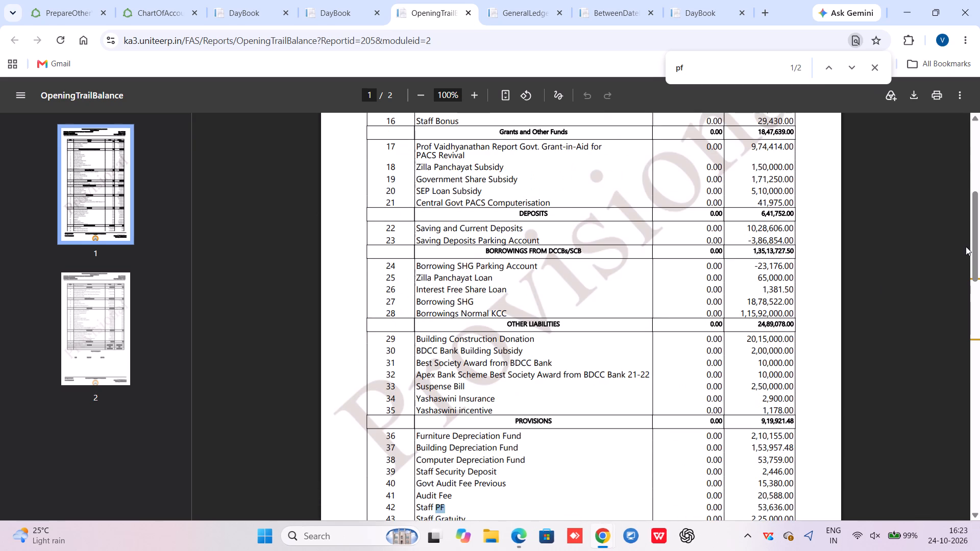
left_click_drag(976, 246, 979, 245)
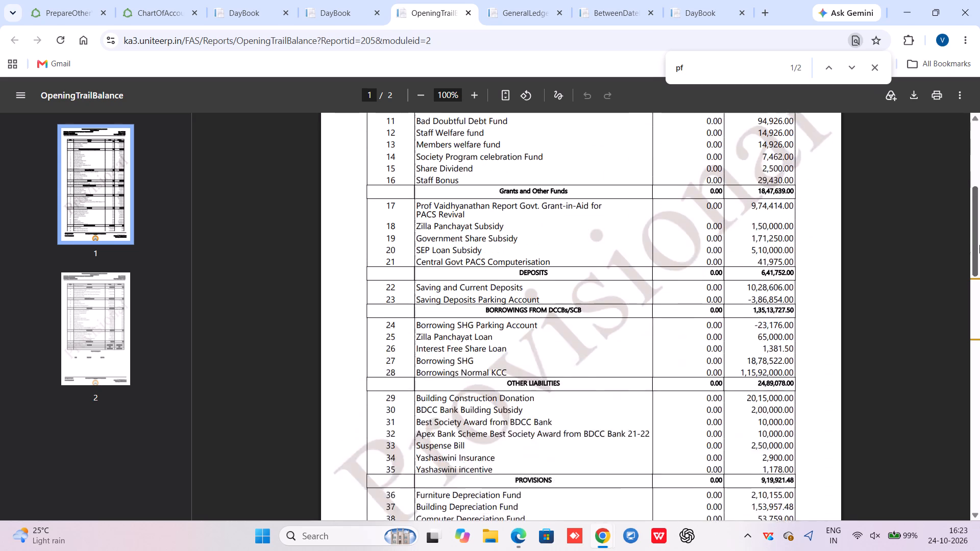
left_click_drag(979, 245, 977, 289)
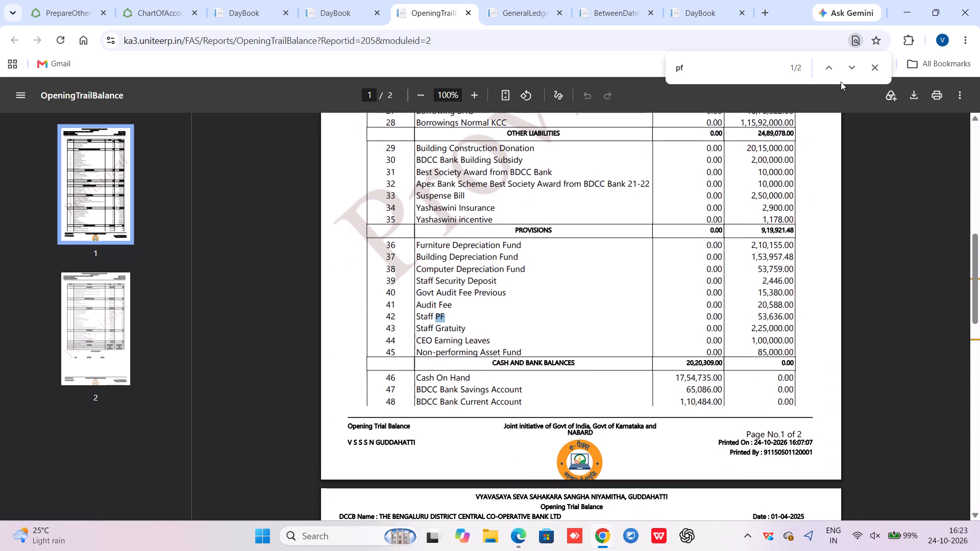
left_click(849, 67)
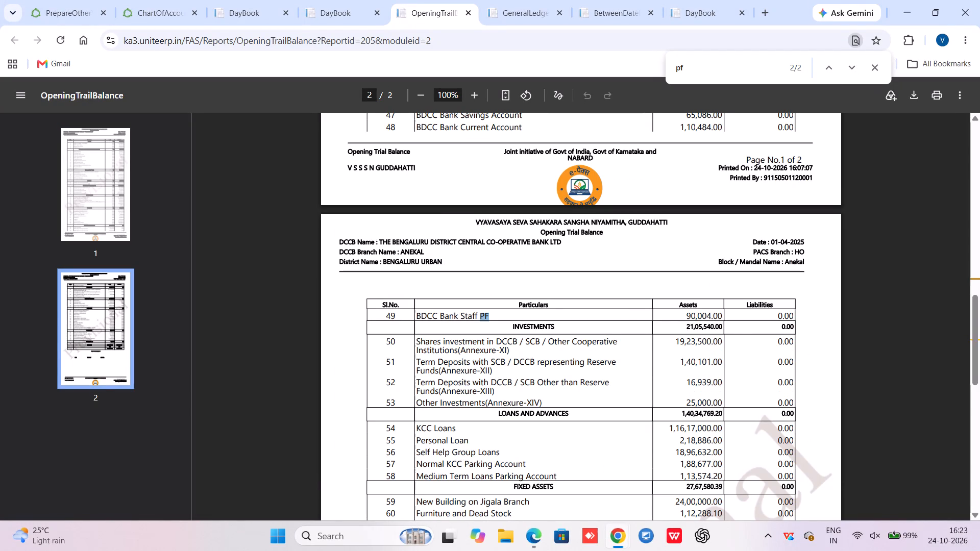
scroll(496, 313, "up", 4)
scroll(496, 313, "down", 1)
scroll(496, 313, "up", 4)
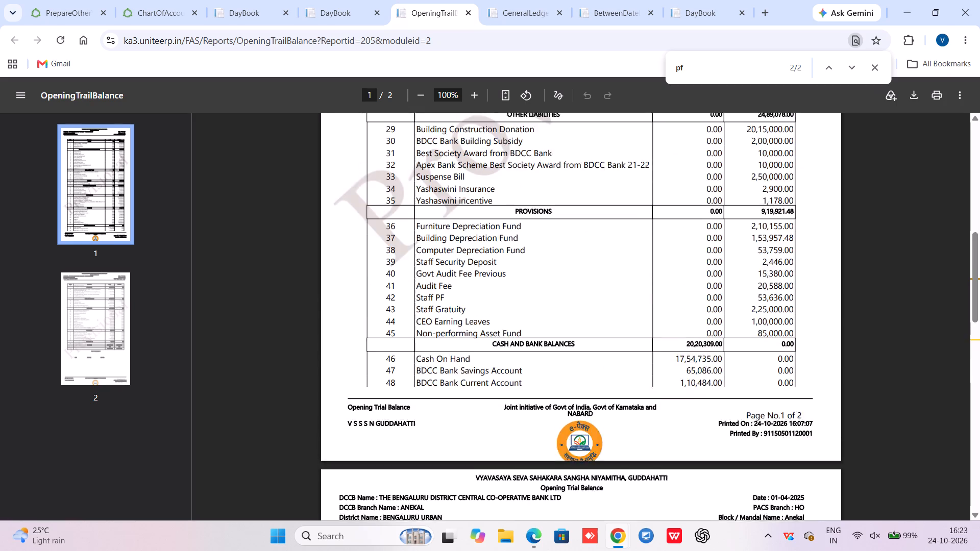
scroll(496, 313, "down", 4)
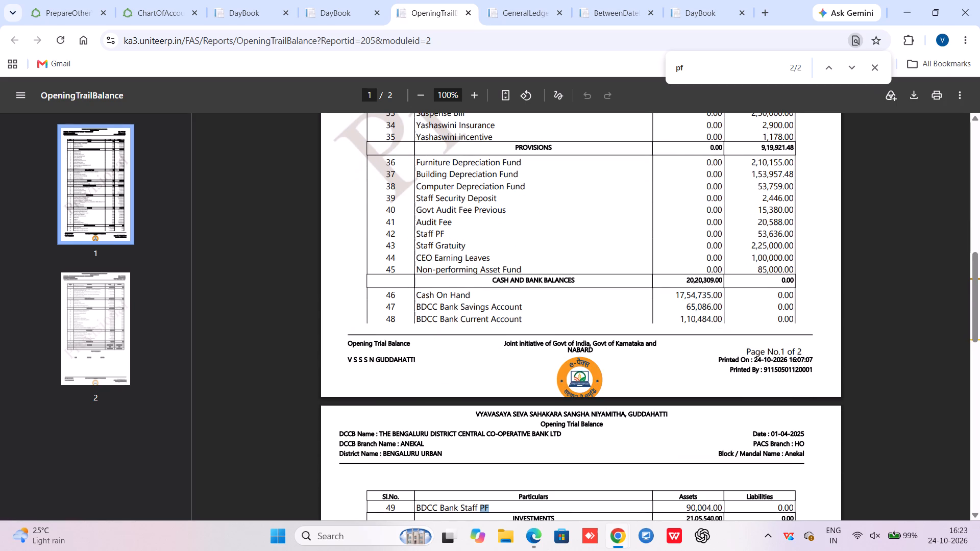
scroll(517, 378, "down", 1)
scroll(525, 427, "down", 1)
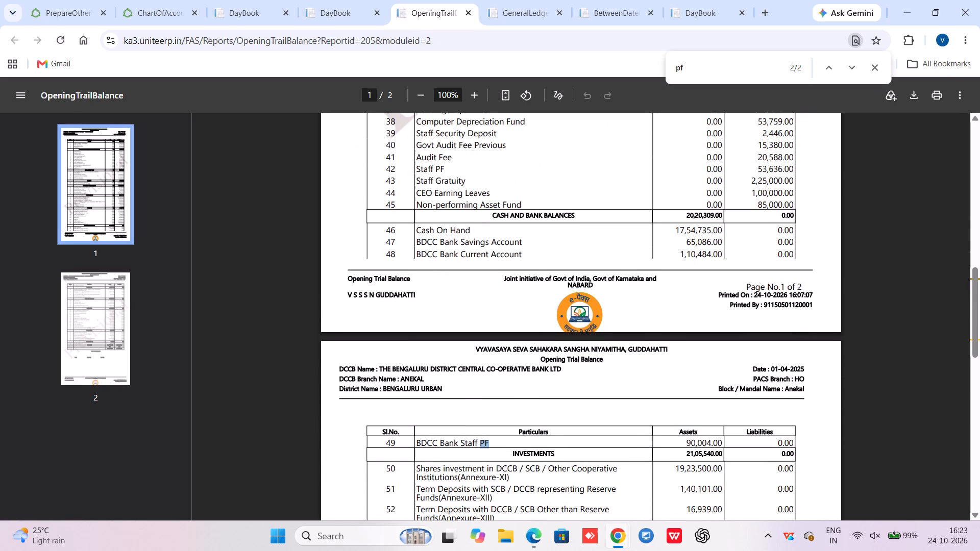
scroll(525, 427, "down", 1)
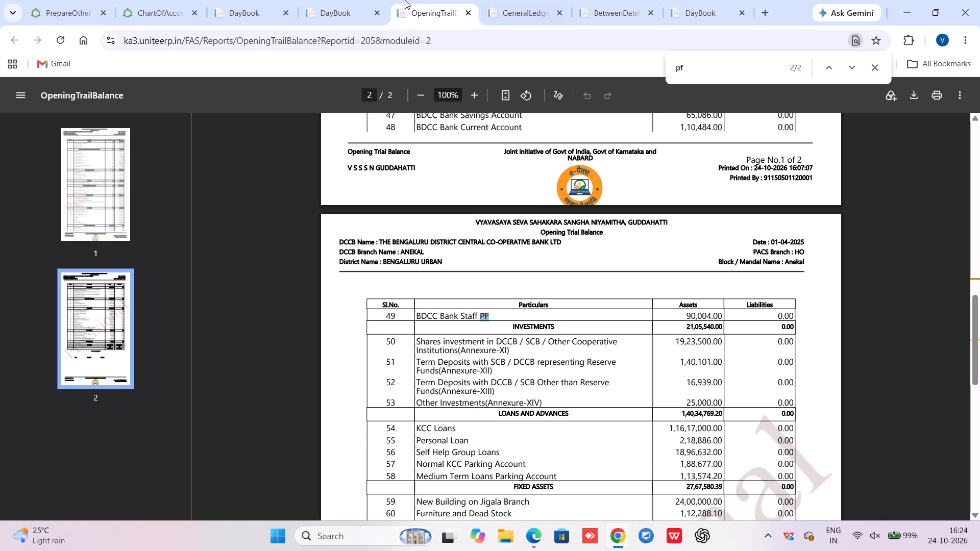
Save the Staff PF Other Transfer voucher, accept 31/03/2026 as the day book date, and dismiss the voucher print preview.
left_click(94, 0)
left_click(829, 281)
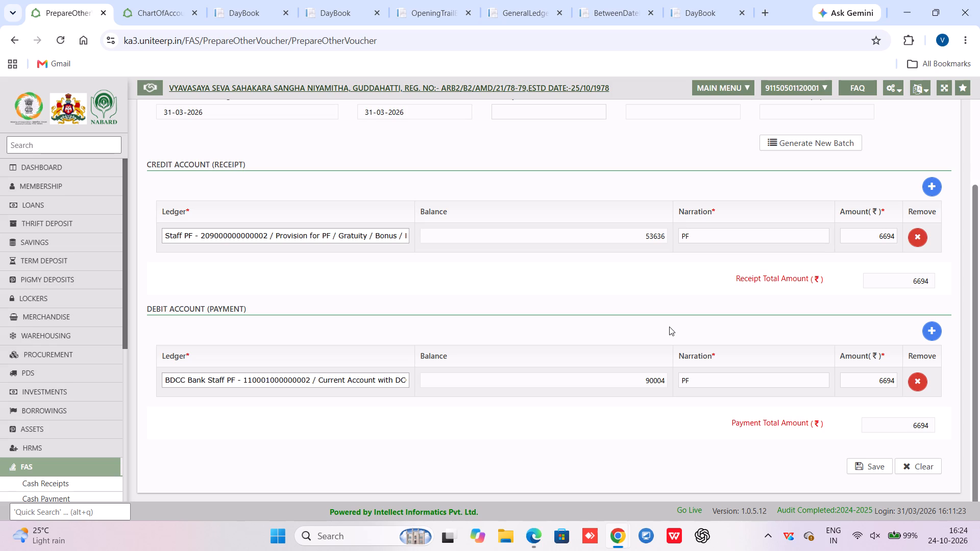
left_click(735, 430)
left_click(875, 463)
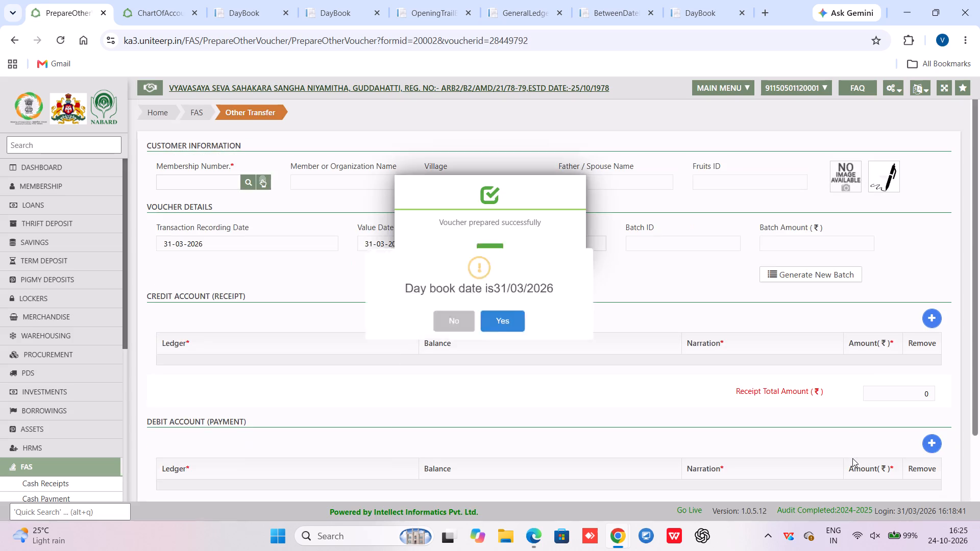
left_click(499, 324)
left_click(490, 254)
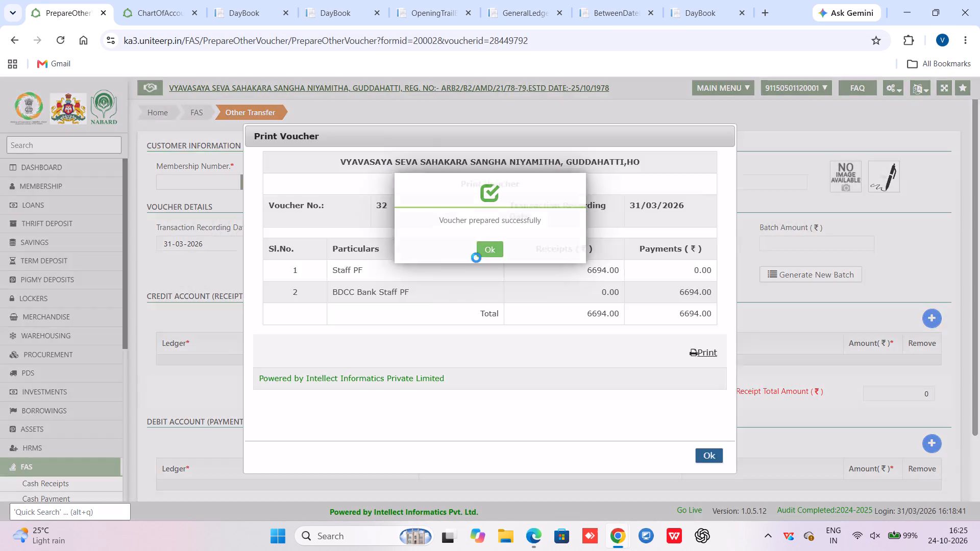
left_click(717, 458)
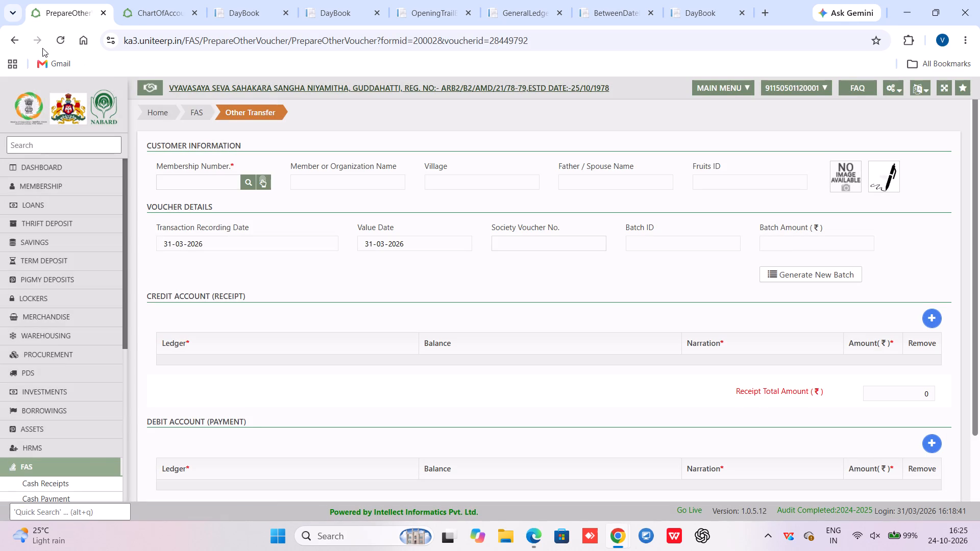
Go to the services home page, and review the provisions, bank balances and investments in the Opening Trial Balance.
left_click(69, 107)
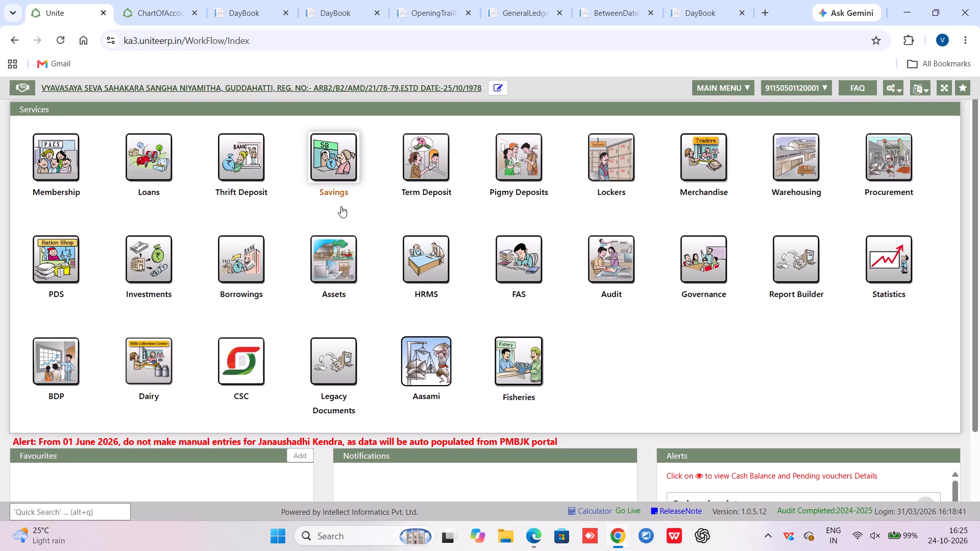
left_click(418, 1)
scroll(464, 352, "up", 2)
scroll(464, 352, "down", 1)
scroll(464, 352, "up", 5)
scroll(464, 352, "down", 1)
scroll(464, 352, "up", 1)
scroll(464, 352, "down", 4)
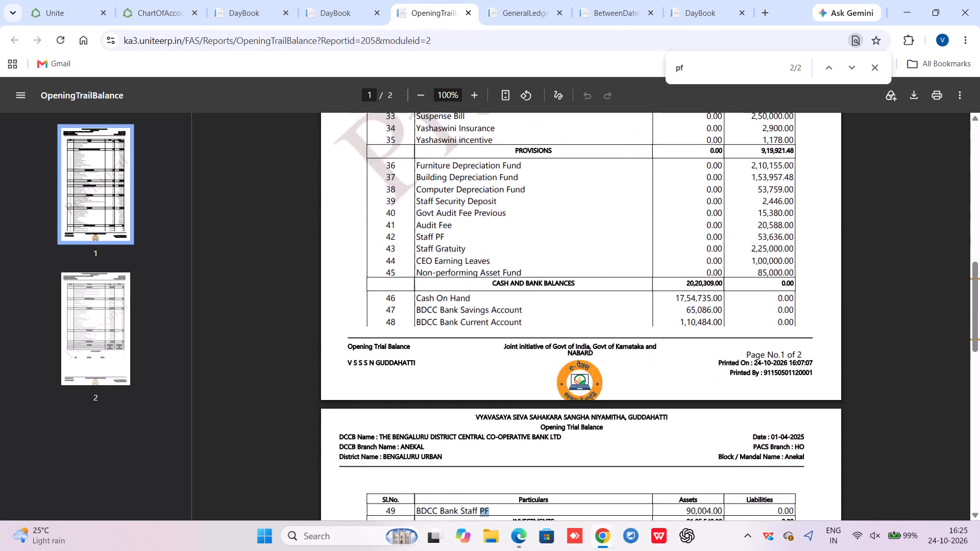
scroll(464, 352, "down", 3)
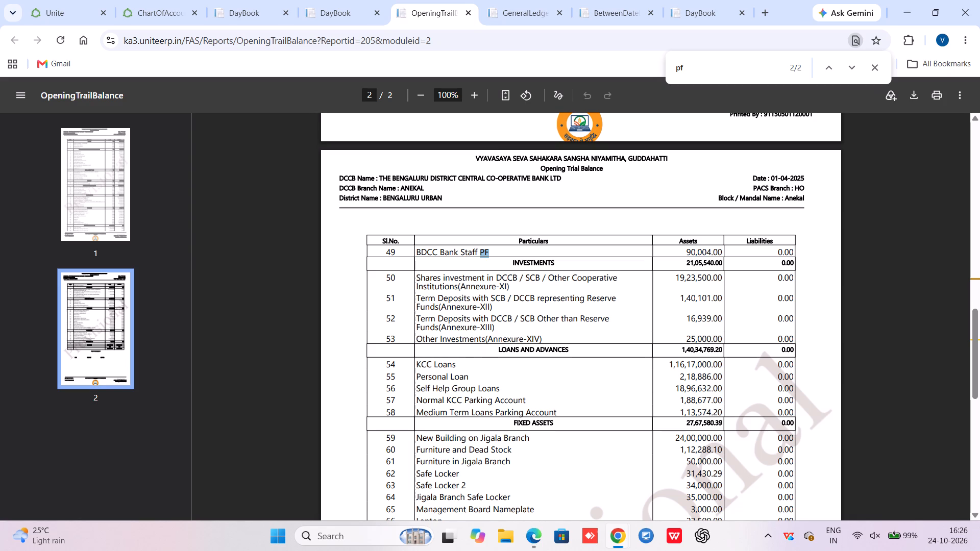
In Investment Dividend/Interest Posting, view the dividend posting details for Reserve Fund Deposit with the 31-03-2026 posting date.
left_click(62, 0)
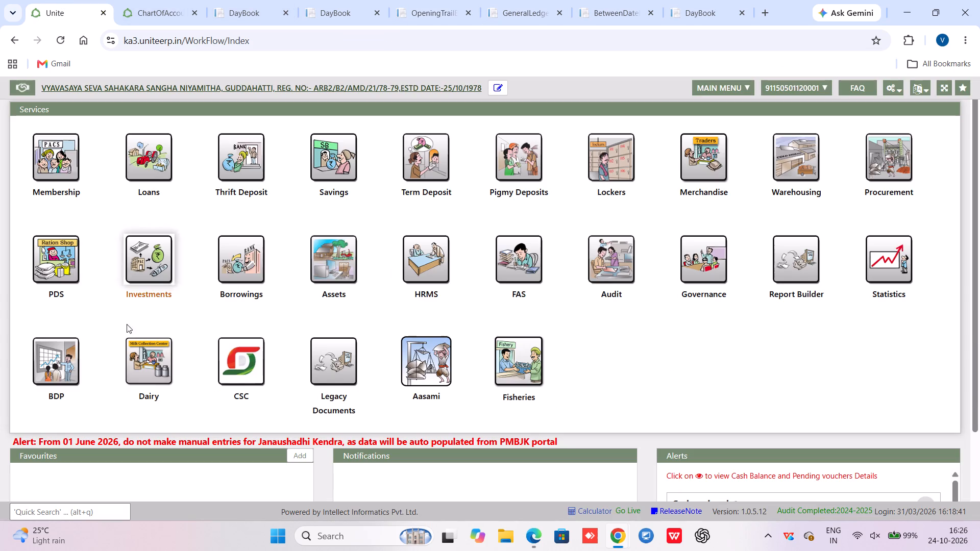
left_click(143, 277)
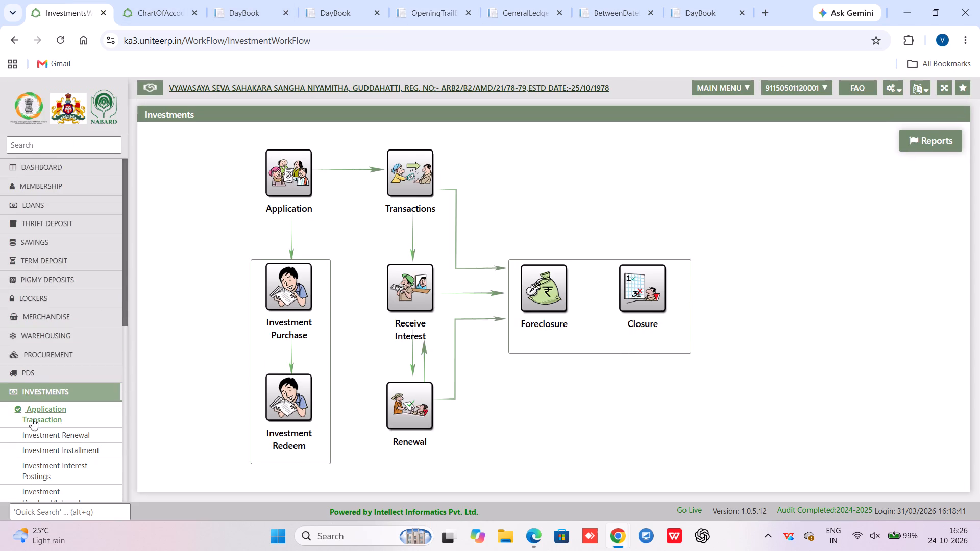
scroll(56, 439, "down", 1)
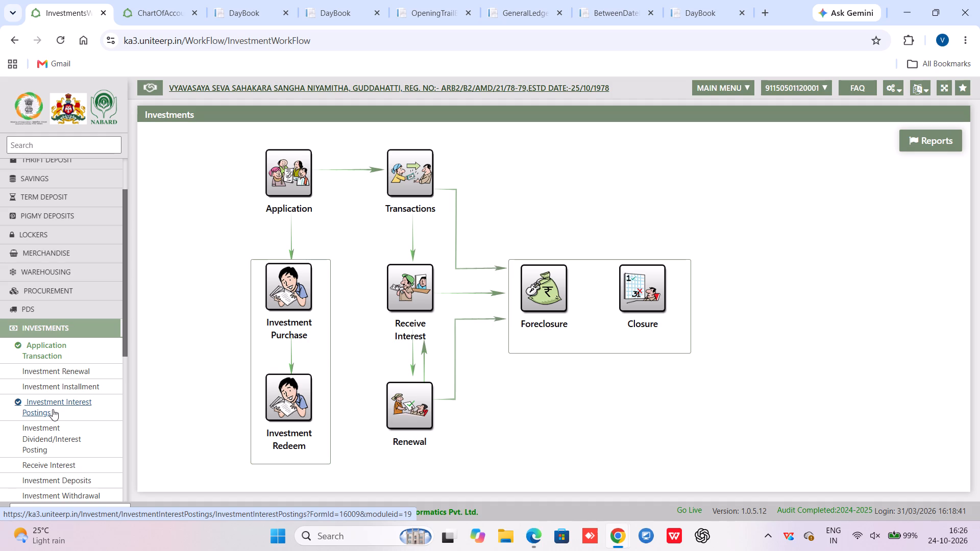
scroll(72, 410, "down", 2)
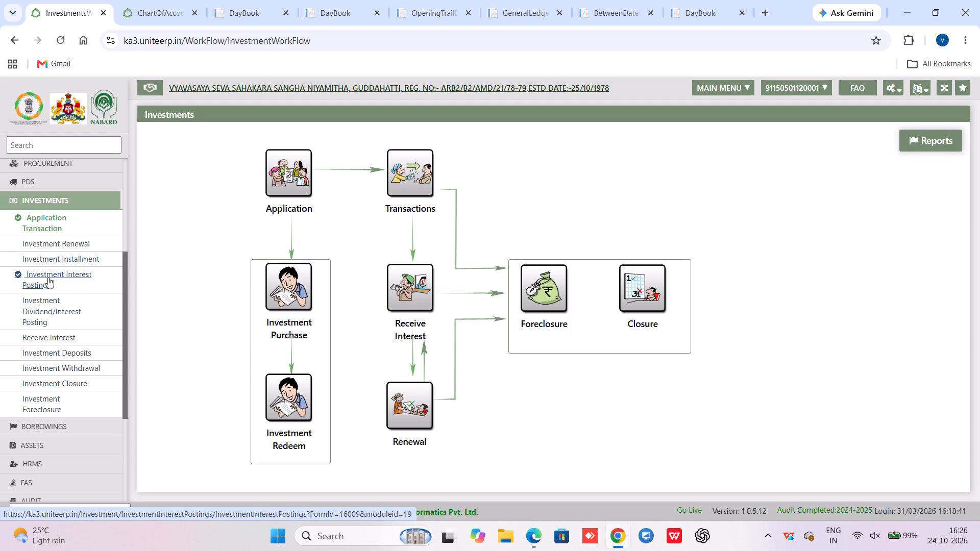
left_click(50, 313)
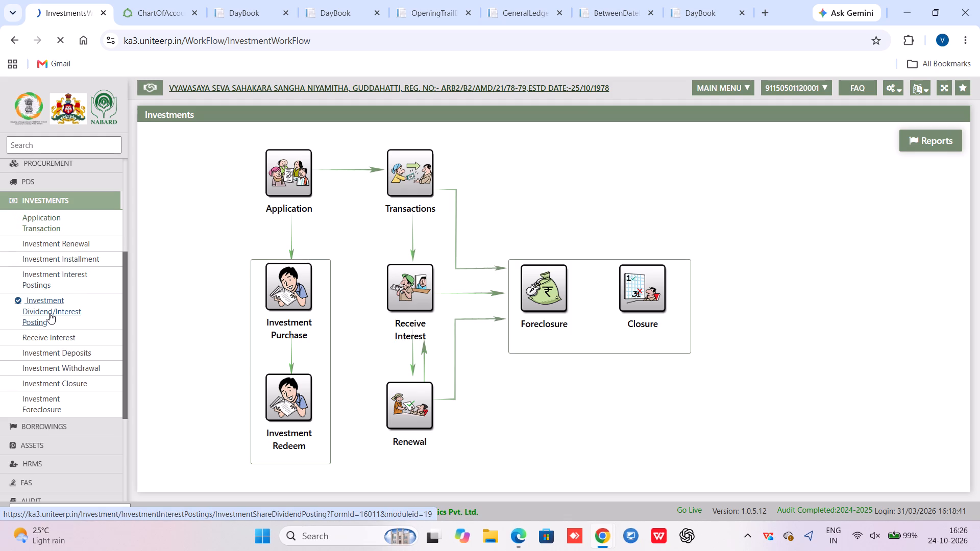
left_click(270, 180)
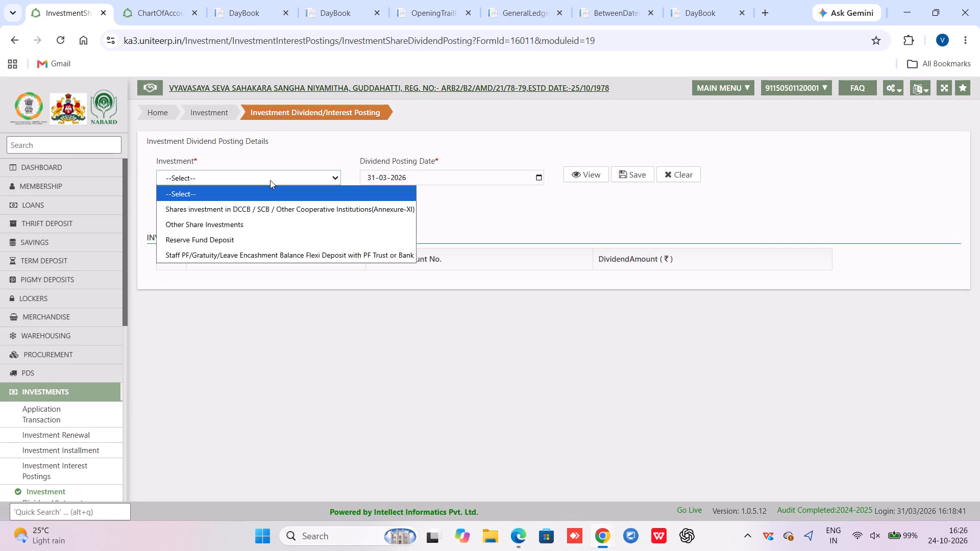
left_click(258, 233)
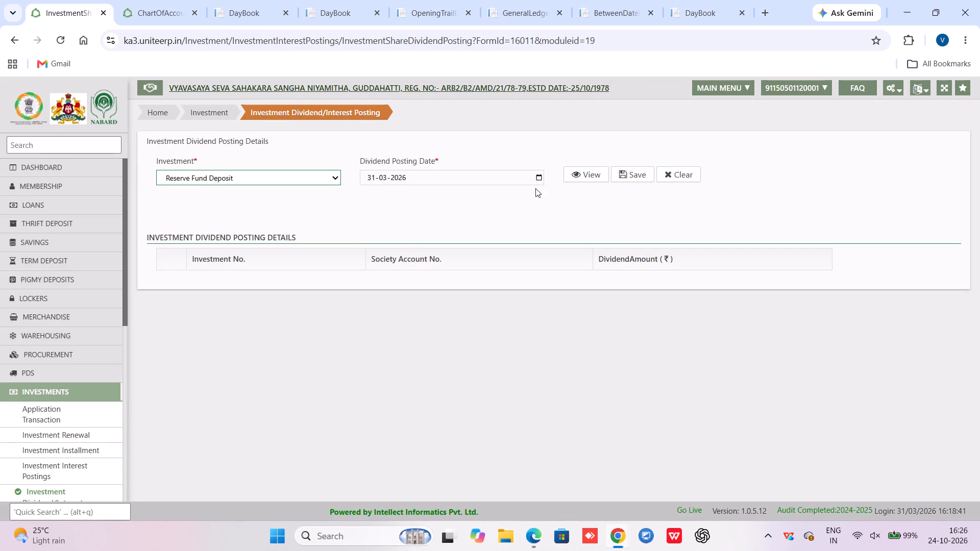
left_click(589, 176)
left_click(589, 176)
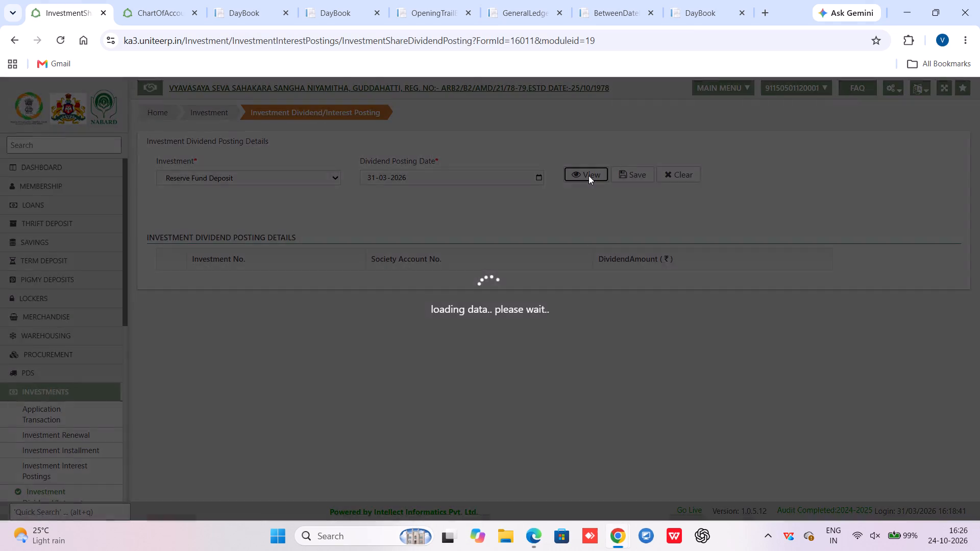
Return to the Investments module and open the Investment Deposits transaction form.
left_click(39, 392)
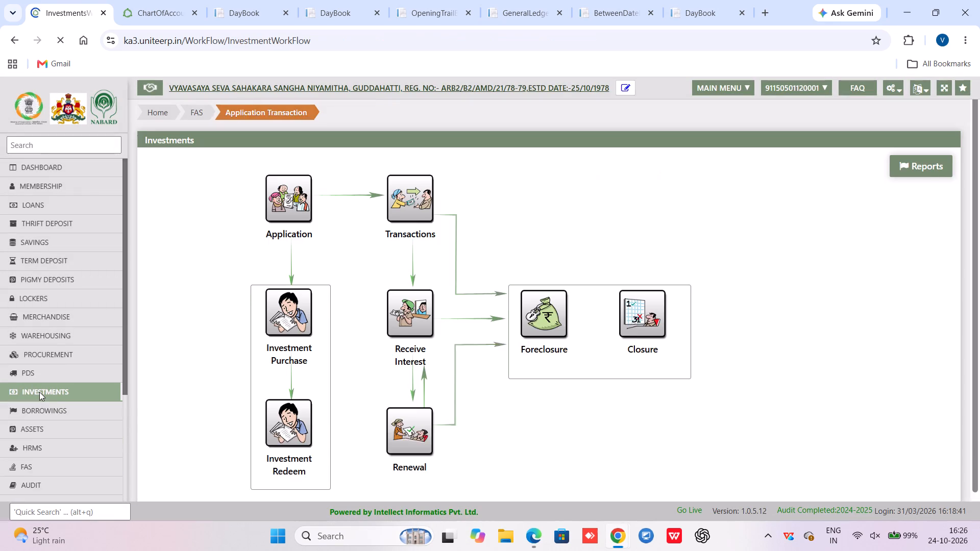
scroll(45, 450, "down", 2)
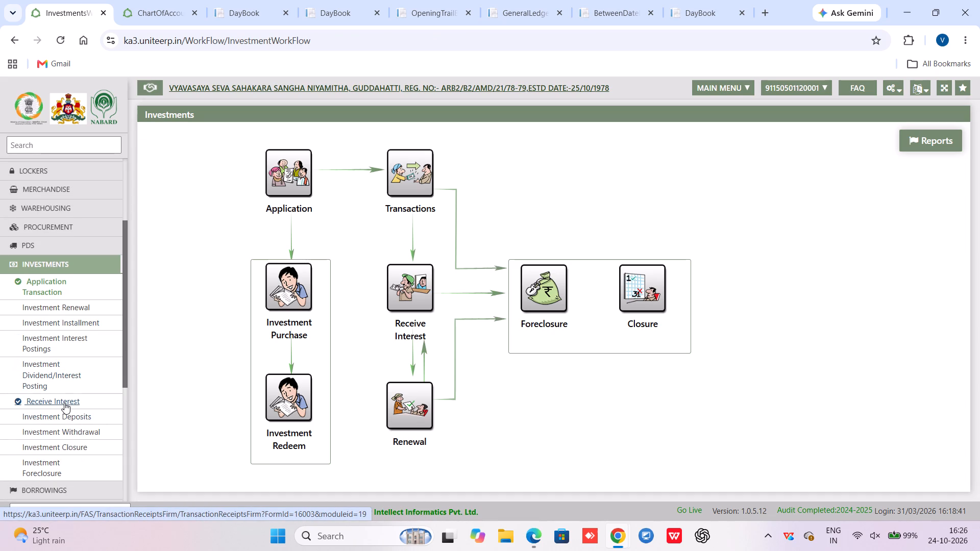
scroll(64, 403, "down", 1)
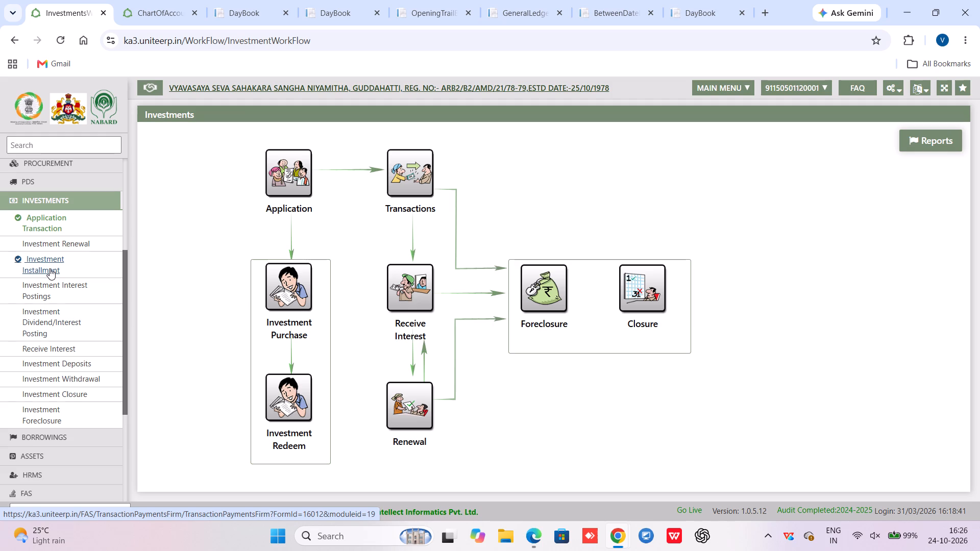
left_click(60, 353)
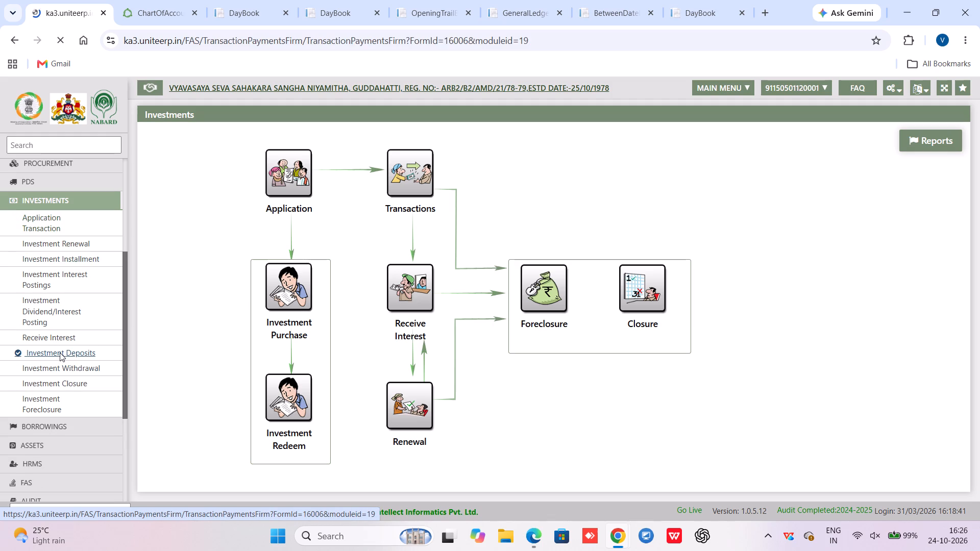